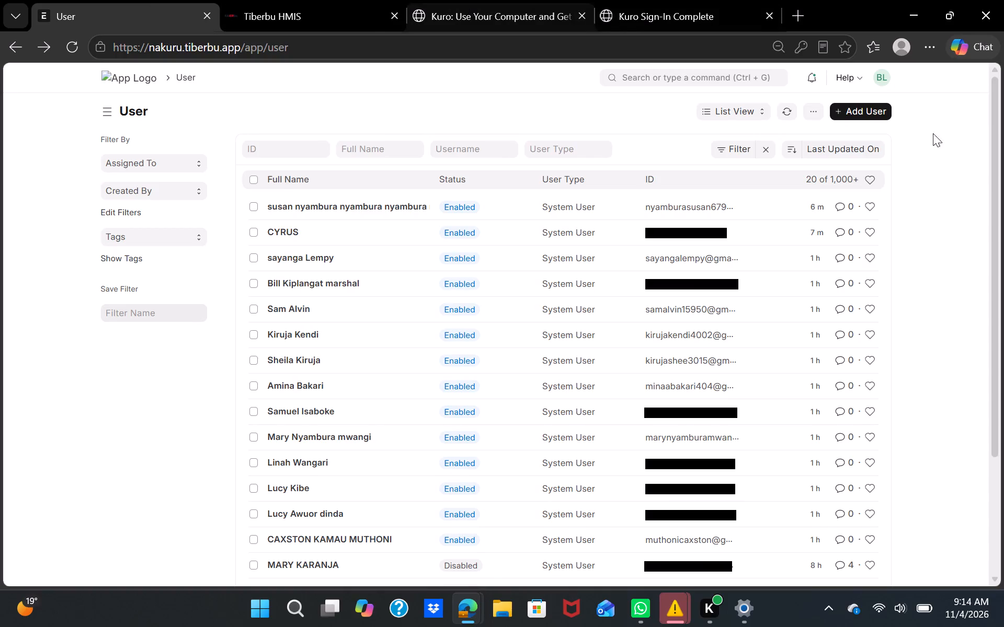
# Start a new user record and open it in the full form.
pyautogui.click(864, 112)
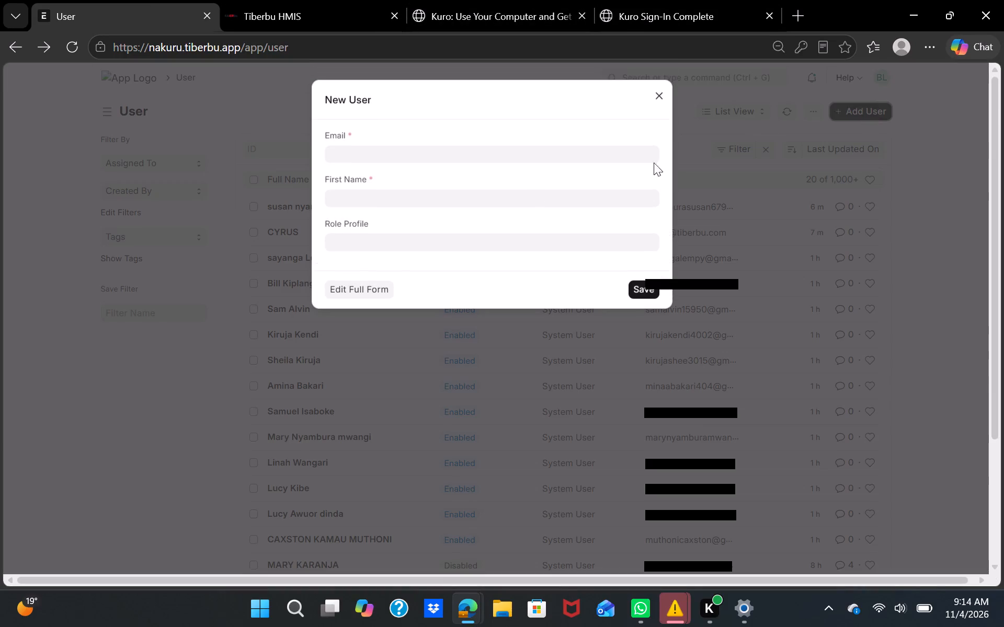
pyautogui.click(354, 286)
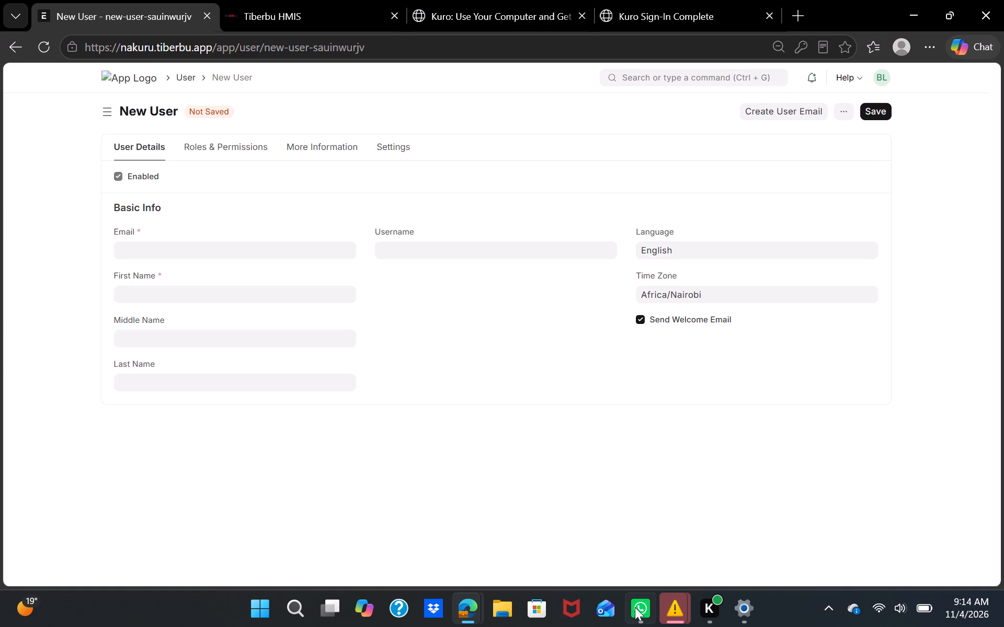
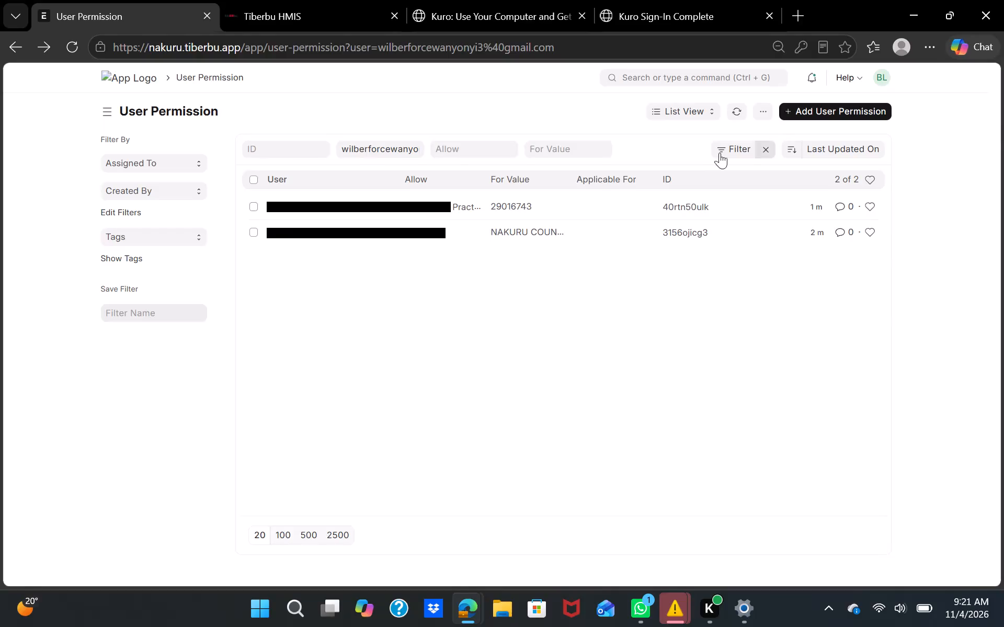
# Start a new user permission for the new user and set the allowed document type to Warehouse.
pyautogui.click(820, 110)
pyautogui.click(228, 210)
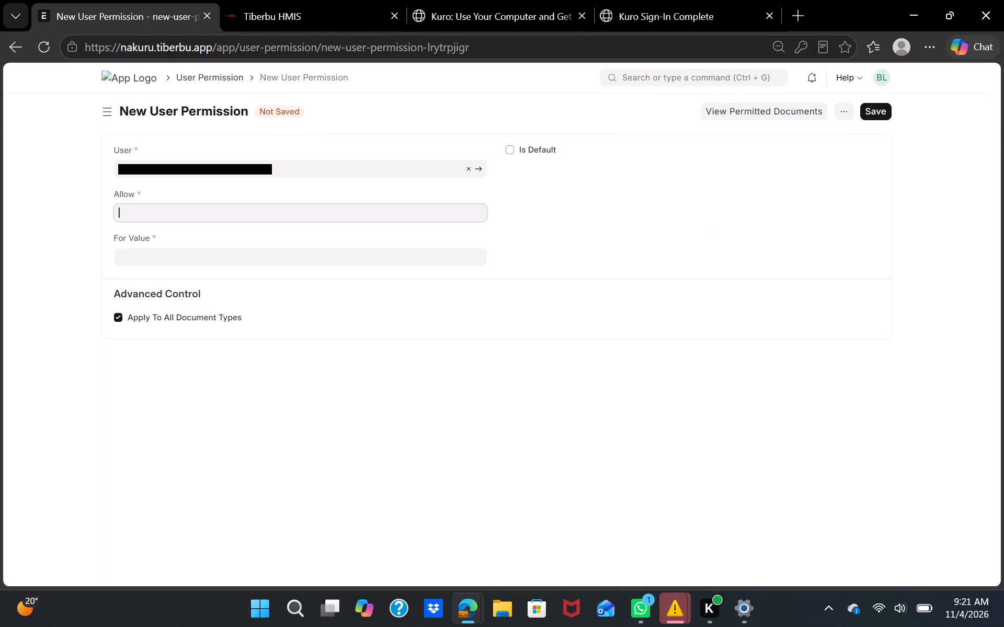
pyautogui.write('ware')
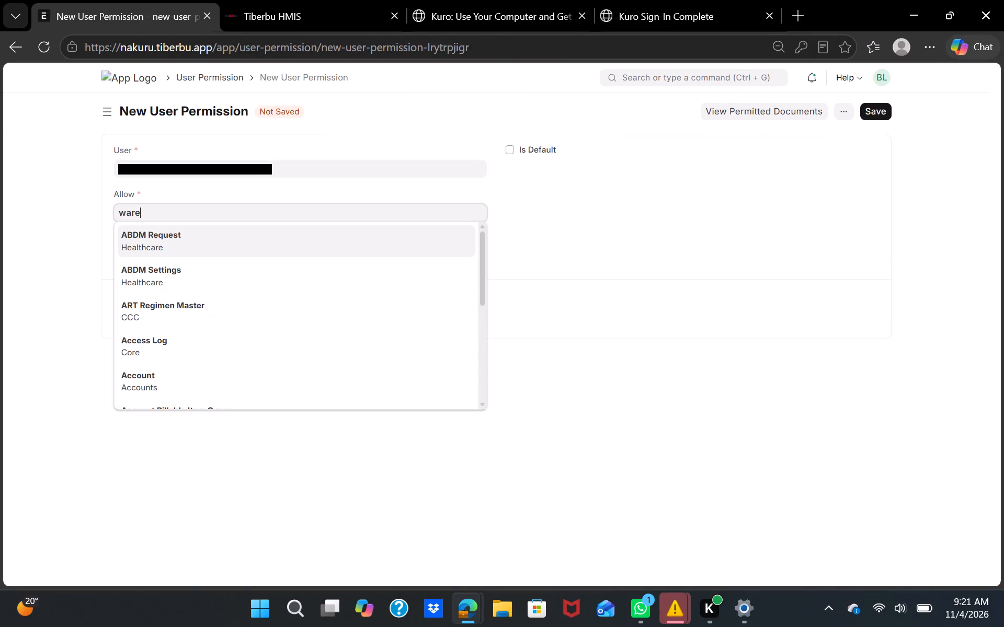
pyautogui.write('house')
pyautogui.click(171, 246)
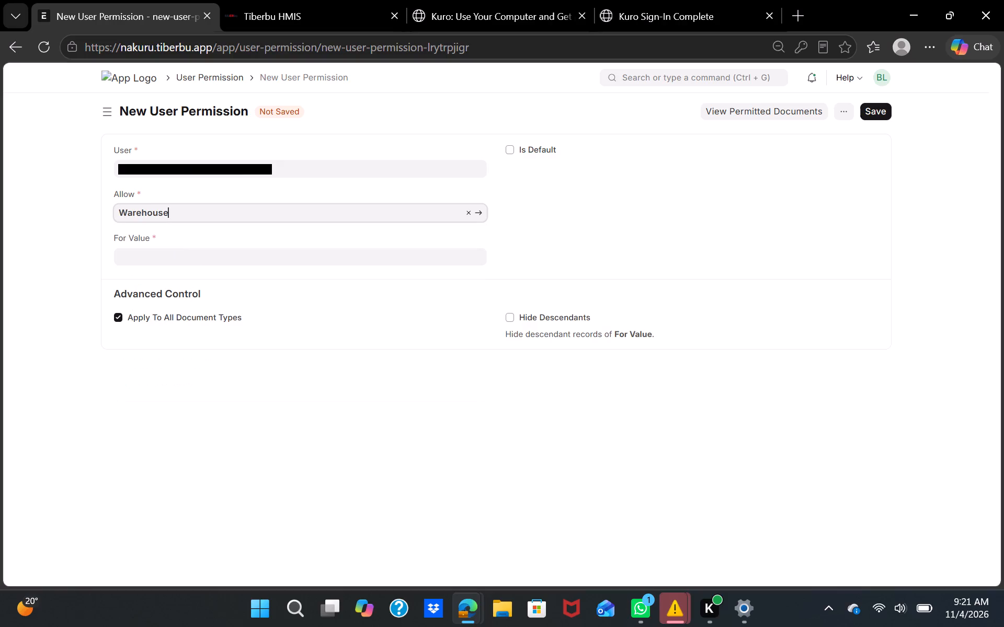
# Set the permission's value to All Warehouses - NCRTH, save it, and return to the user's record.
pyautogui.click(146, 258)
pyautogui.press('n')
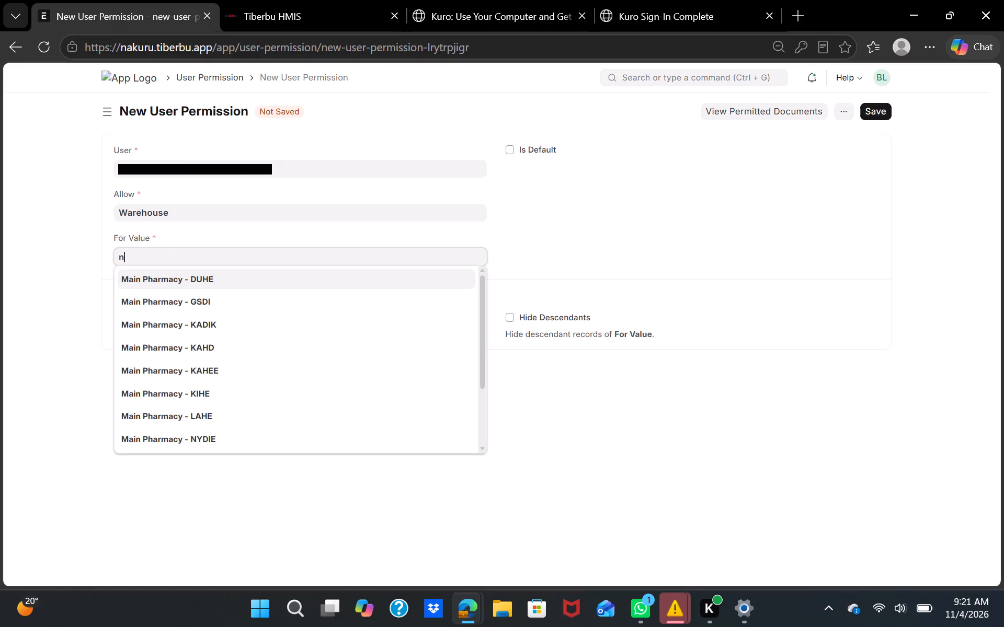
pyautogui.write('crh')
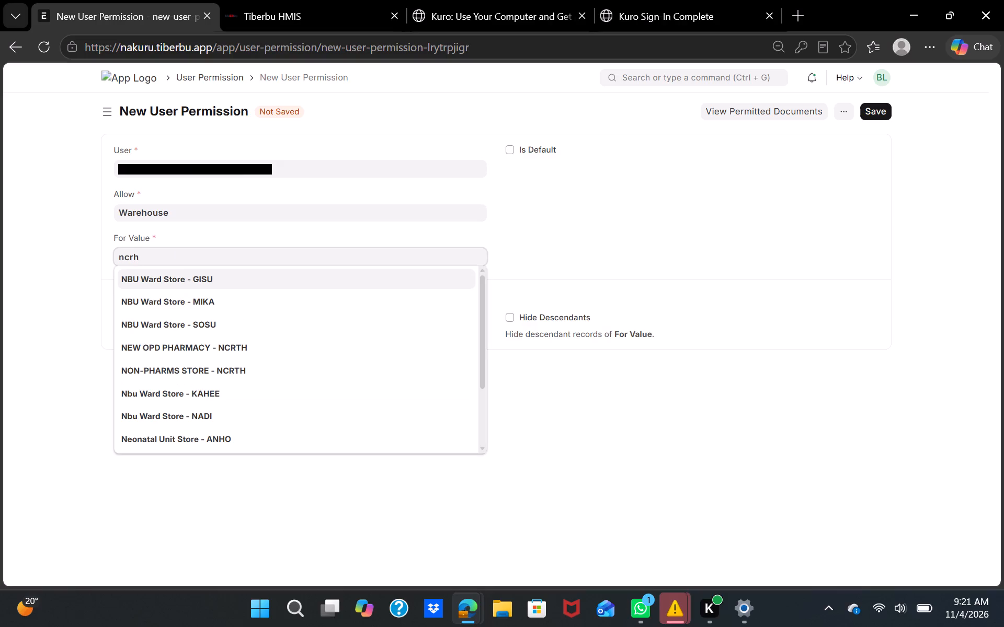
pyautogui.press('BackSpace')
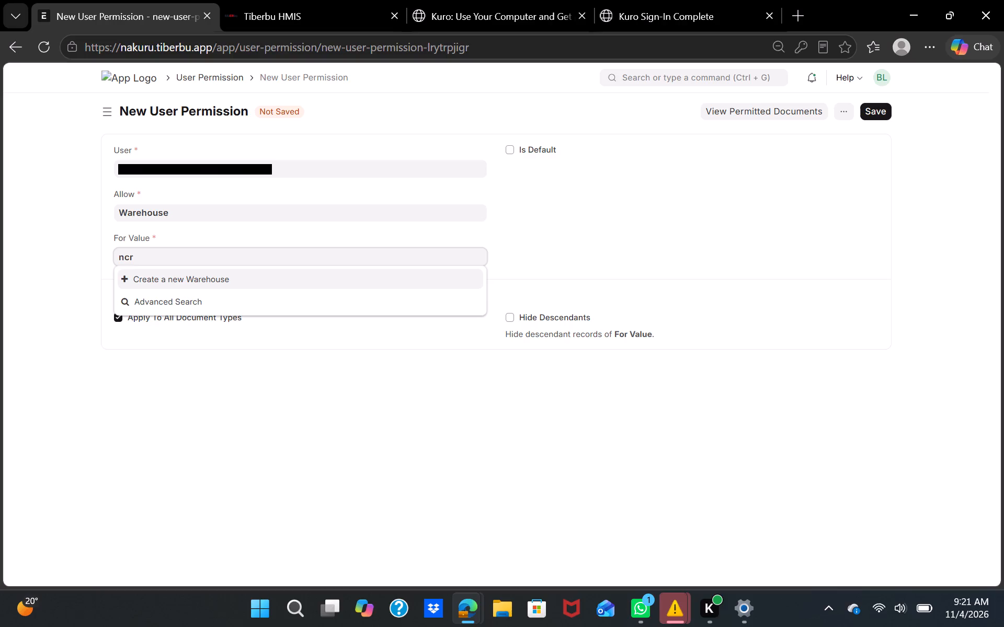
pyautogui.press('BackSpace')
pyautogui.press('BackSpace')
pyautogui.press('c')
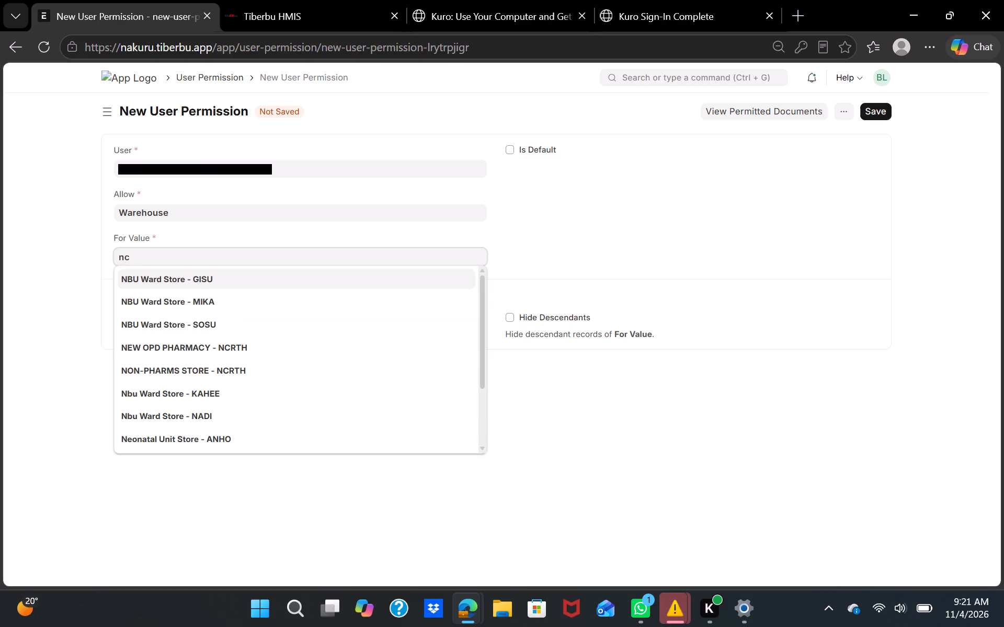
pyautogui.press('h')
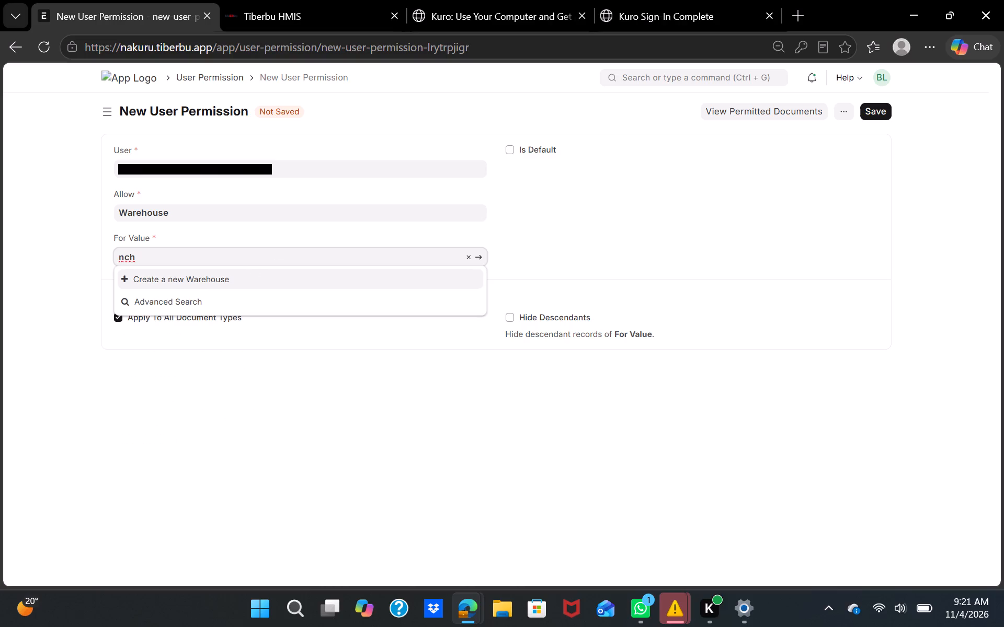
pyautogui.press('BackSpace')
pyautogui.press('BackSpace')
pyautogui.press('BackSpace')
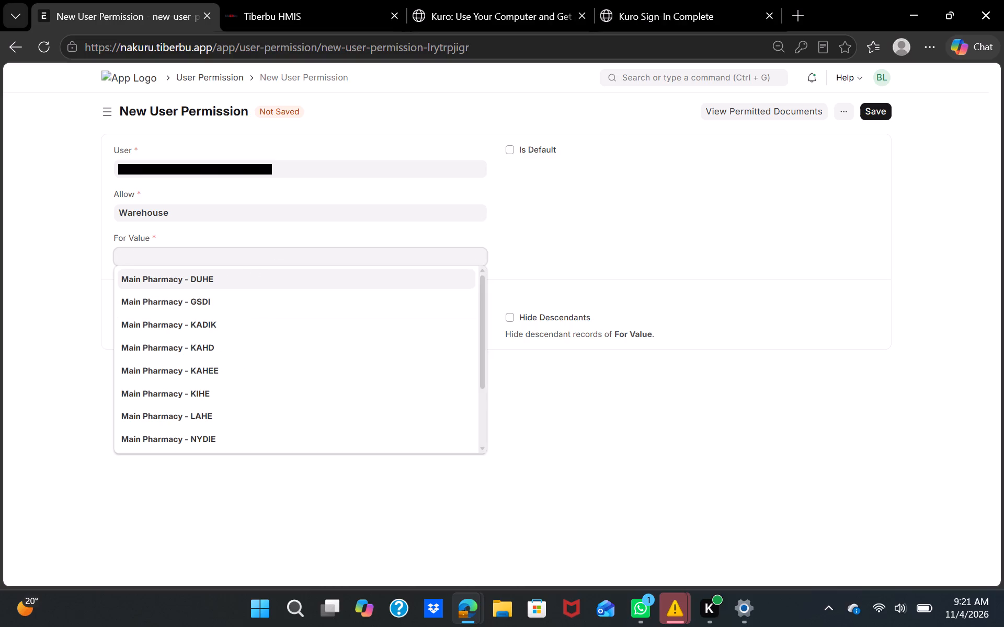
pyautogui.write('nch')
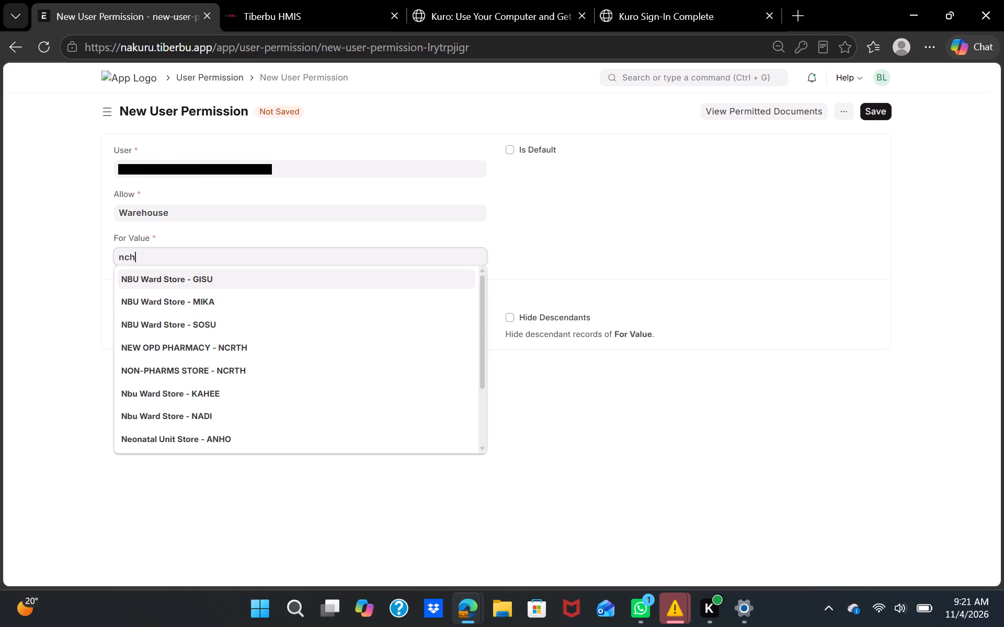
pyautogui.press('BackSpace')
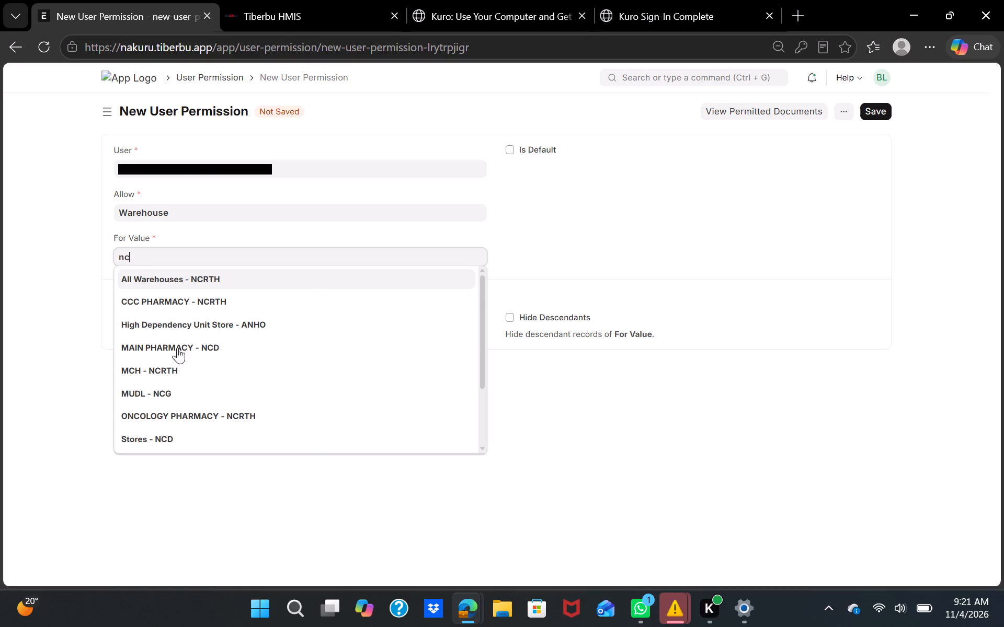
pyautogui.click(201, 281)
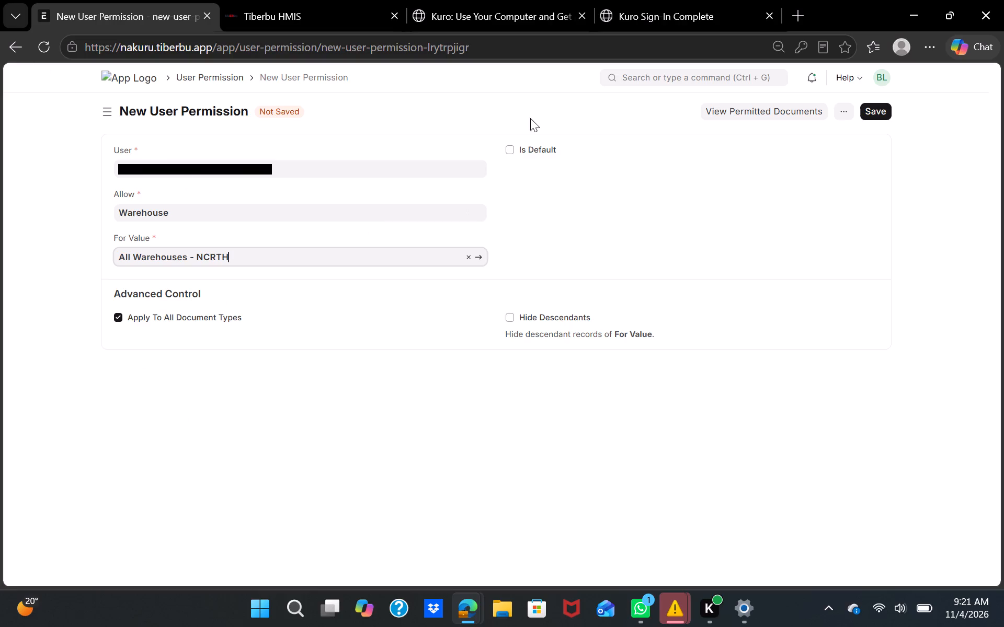
pyautogui.click(871, 105)
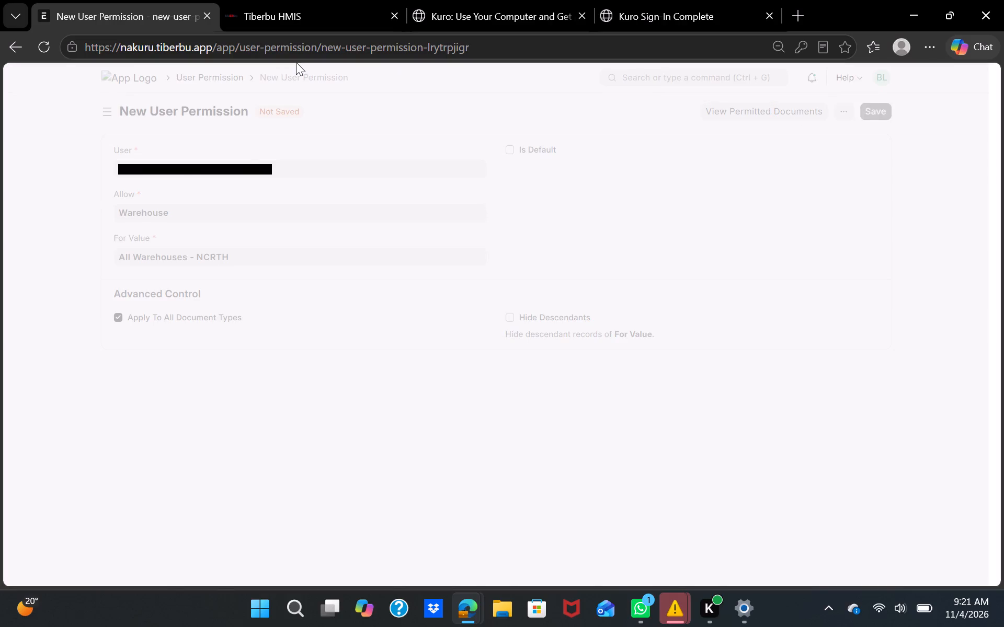
pyautogui.click(17, 44)
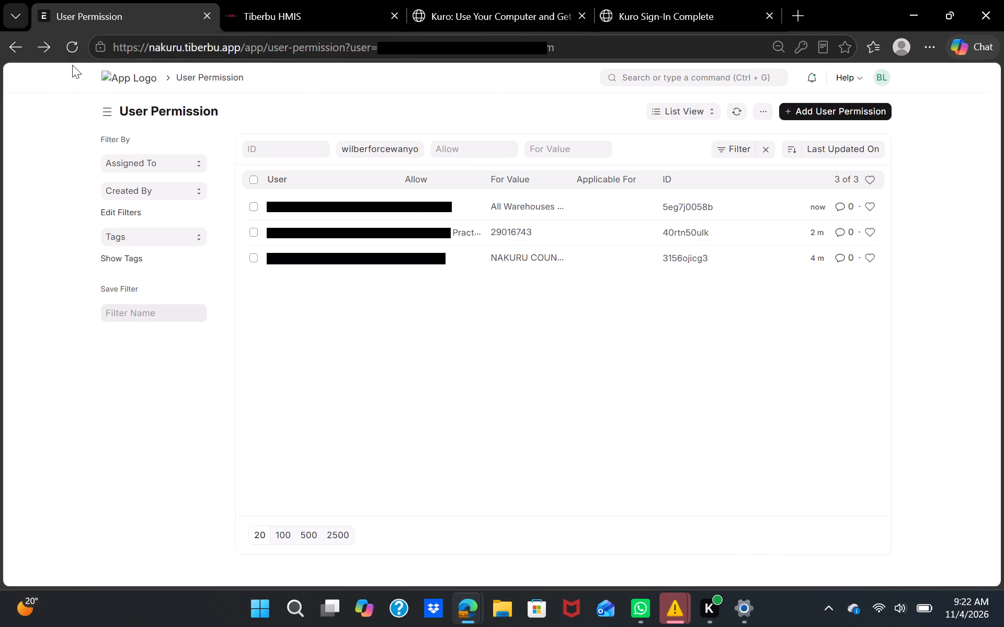
pyautogui.click(13, 40)
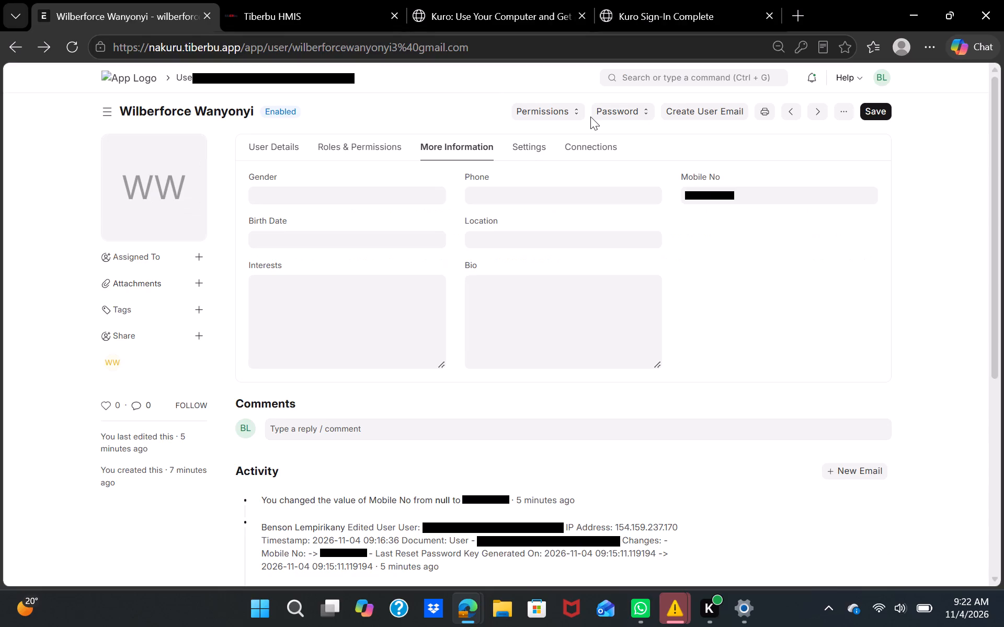
# Open the User List, filter it by the other existing user's username, and open the matching user record.
pyautogui.click(642, 76)
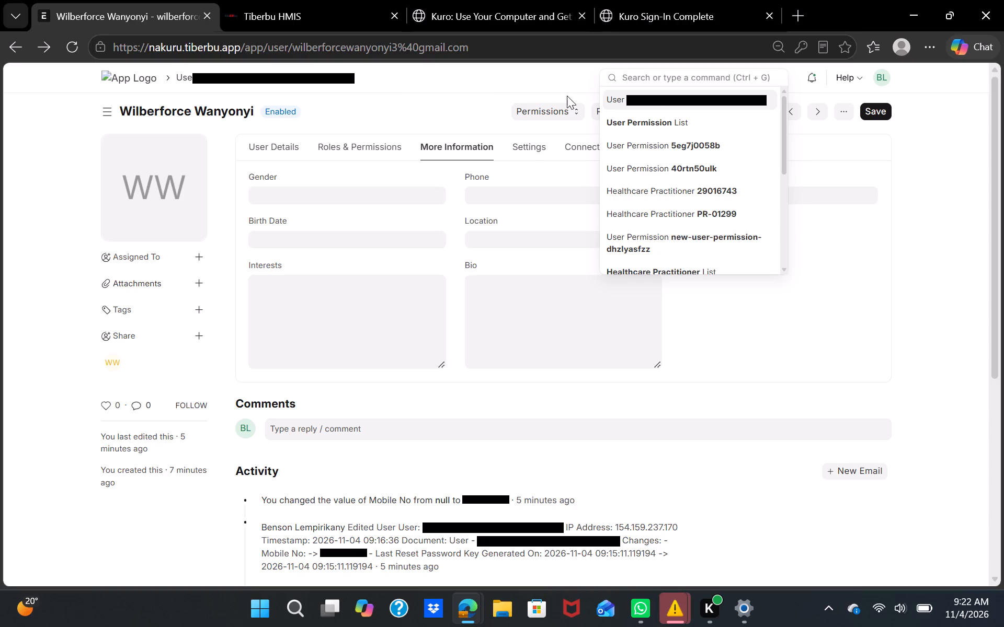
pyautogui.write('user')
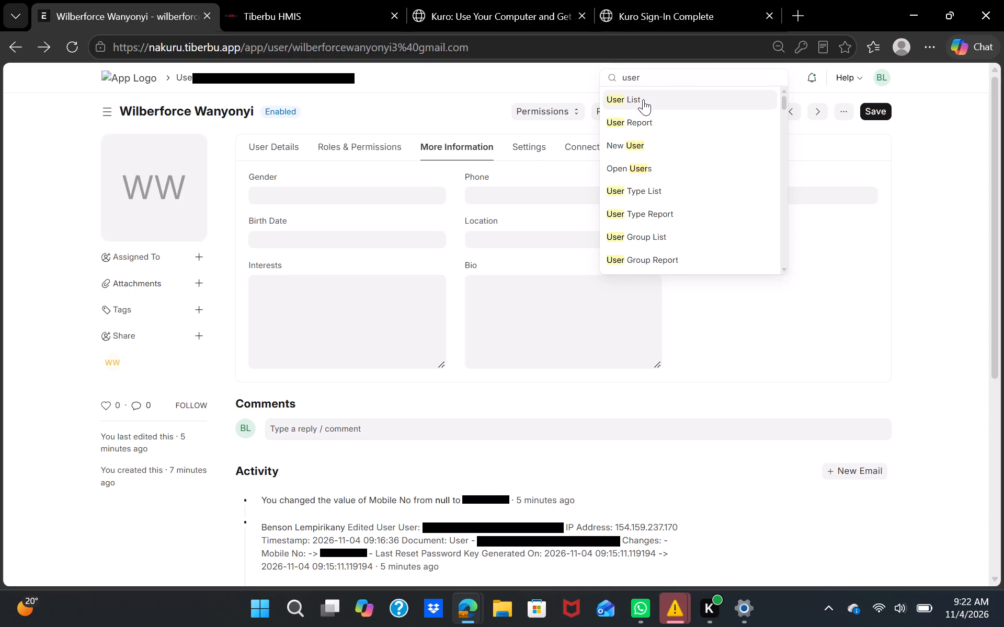
pyautogui.click(643, 99)
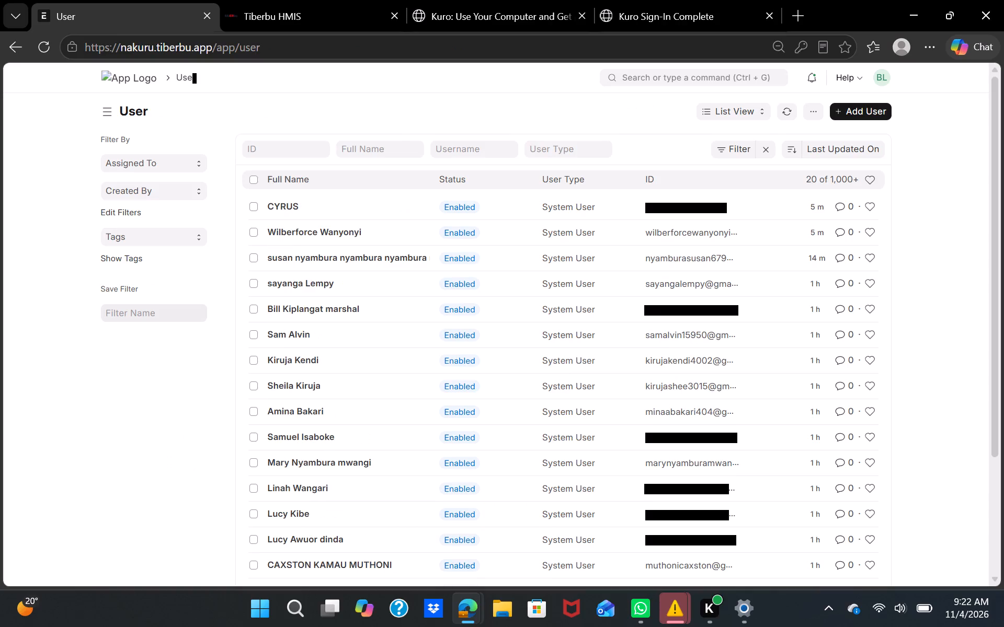
pyautogui.click(457, 147)
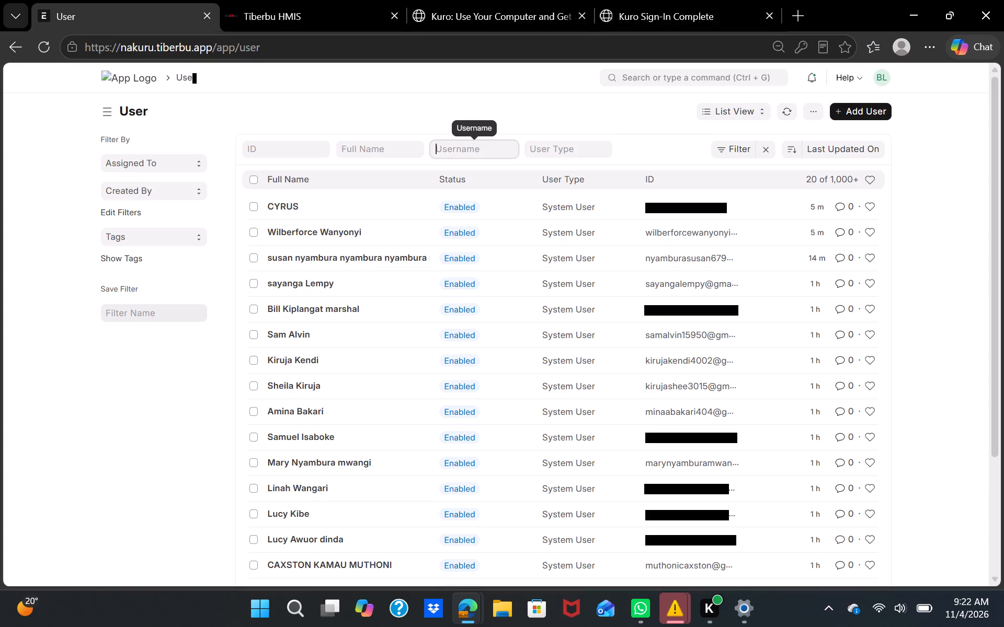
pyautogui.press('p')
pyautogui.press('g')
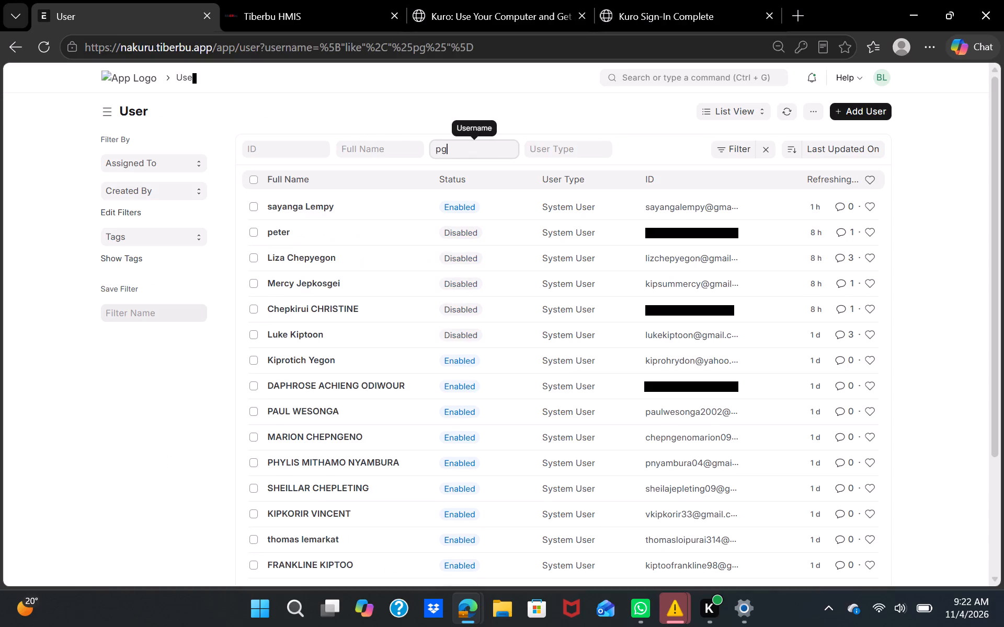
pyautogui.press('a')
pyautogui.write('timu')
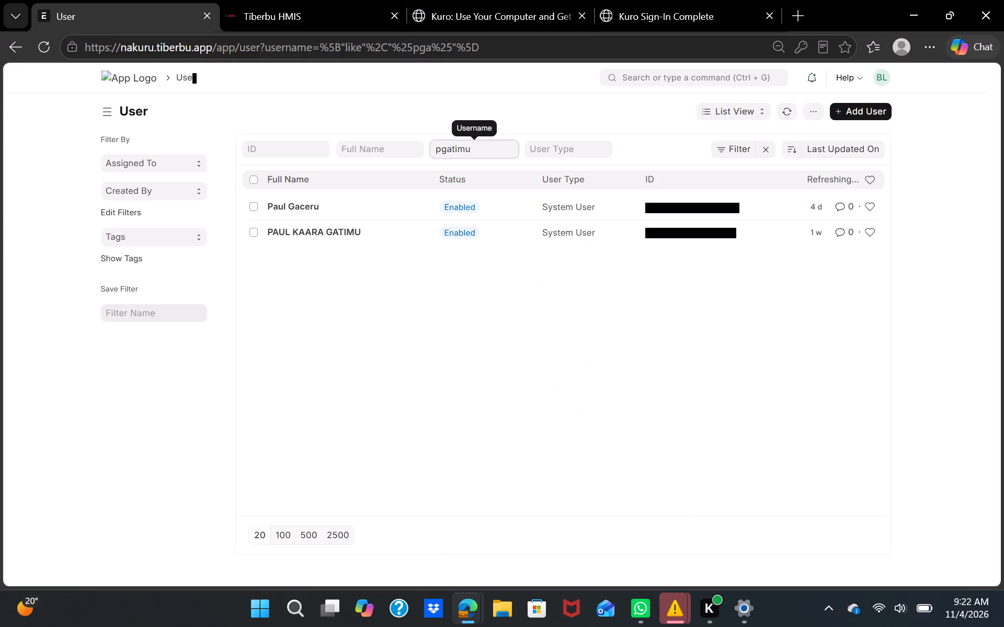
pyautogui.click(513, 204)
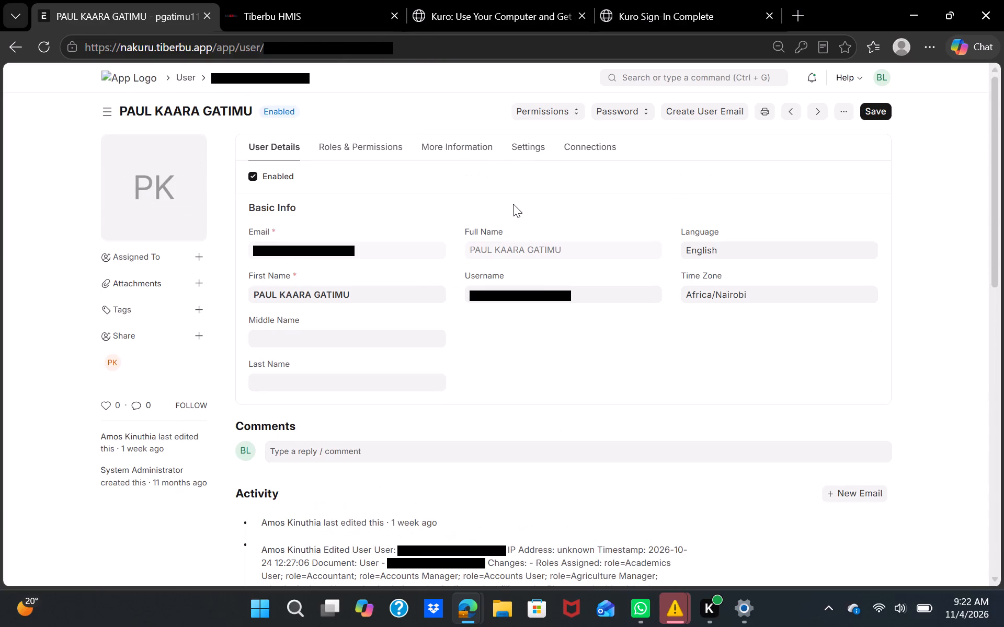
# Review this user's role profile, assigned roles and additional contact information.
pyautogui.click(362, 143)
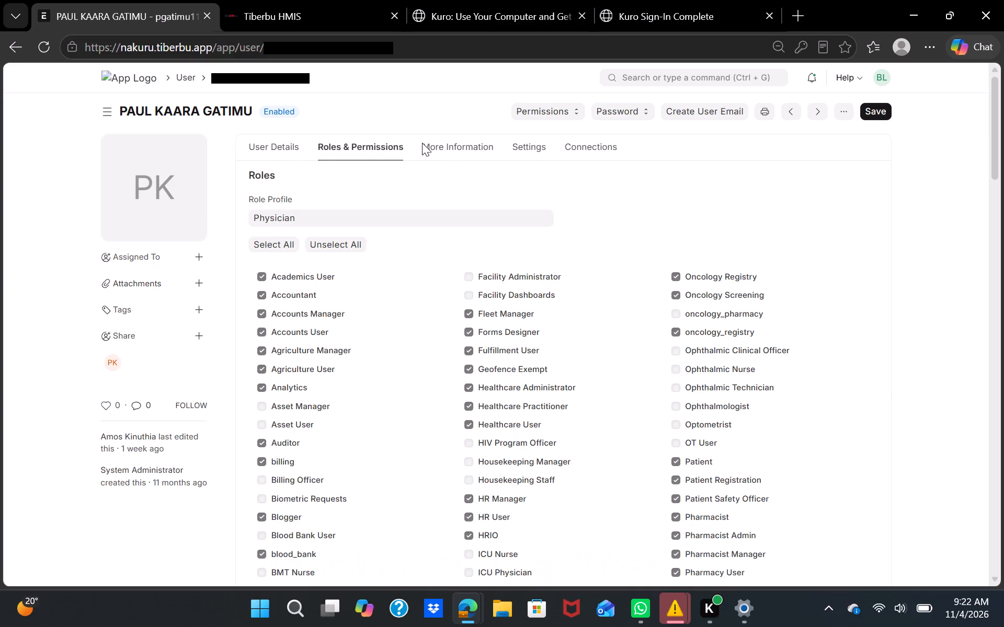
pyautogui.click(453, 145)
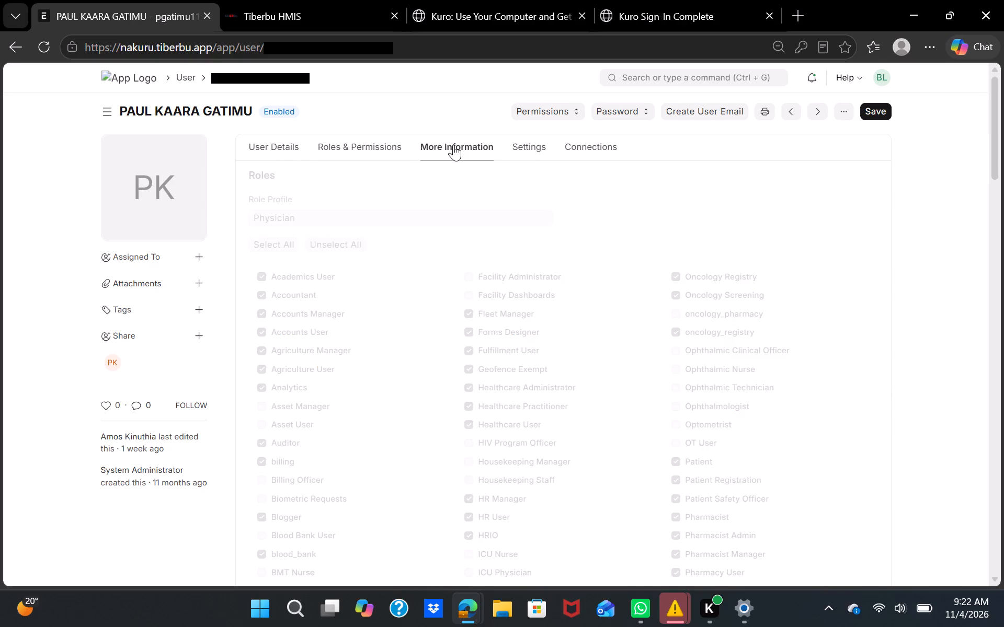
pyautogui.click(275, 144)
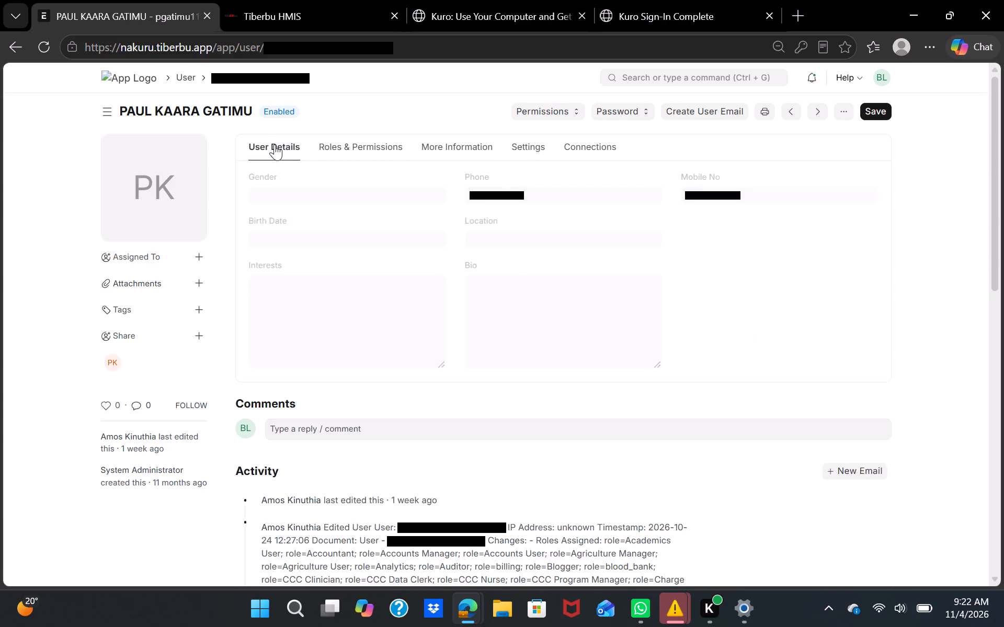
pyautogui.click(345, 142)
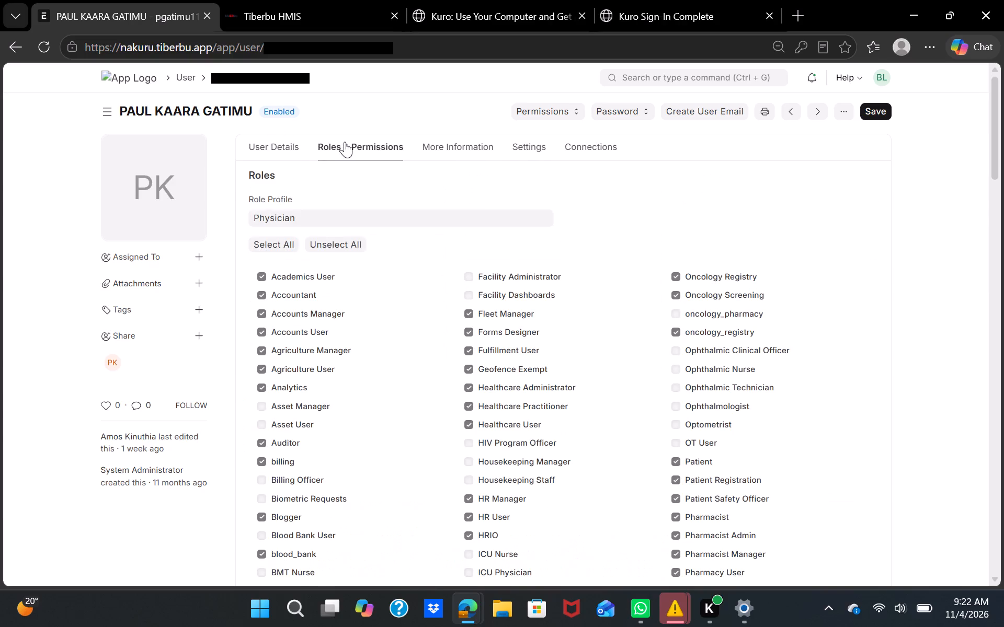
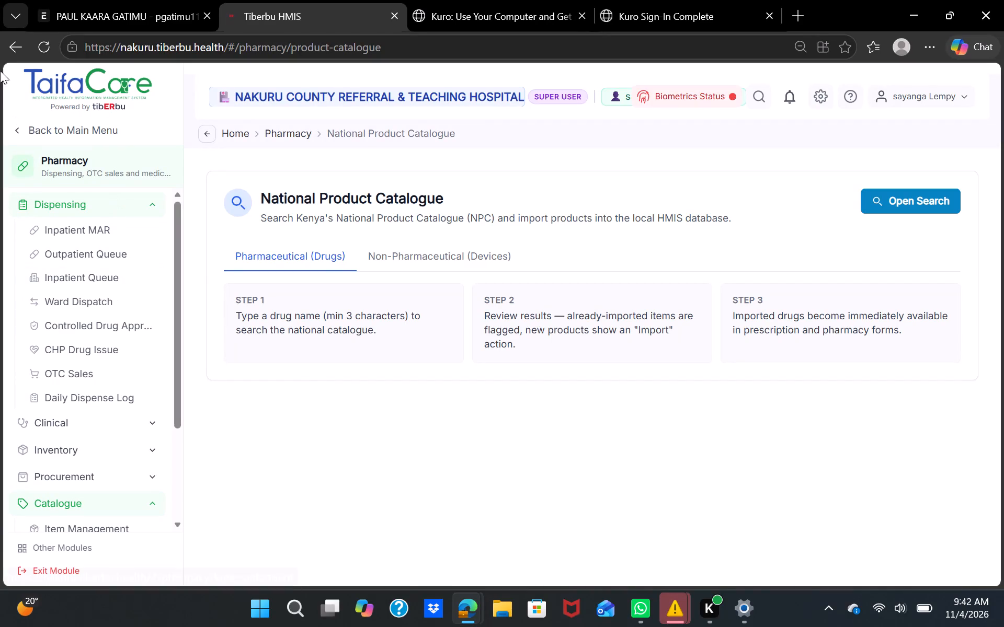
# Return from the National Product Catalogue to the Modules home page and browse the main navigation around the Pharmacy section.
pyautogui.click(16, 40)
pyautogui.scroll(-1, 157, 354)
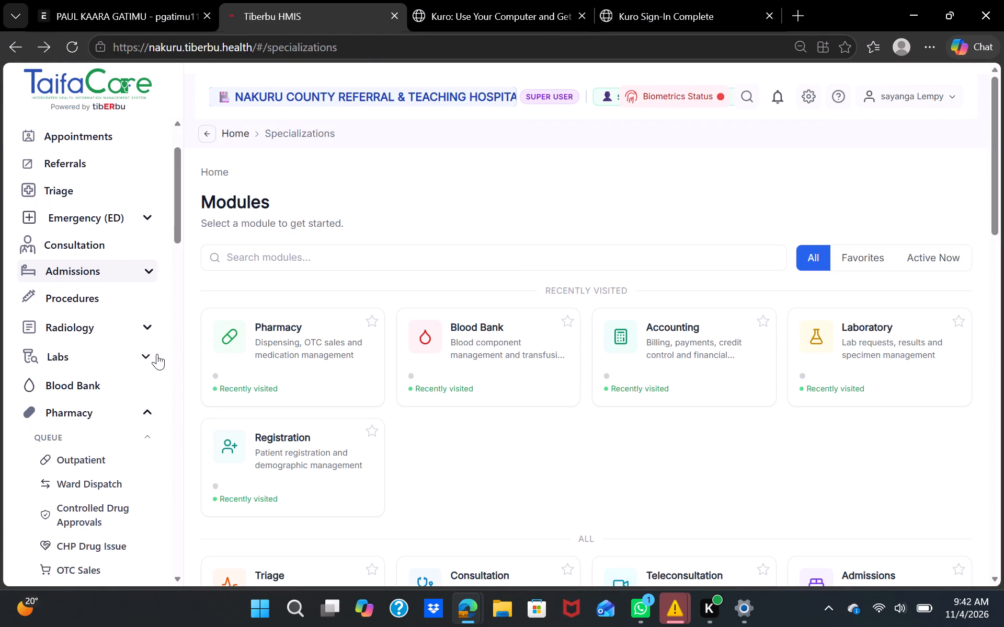
pyautogui.scroll(-2, 157, 354)
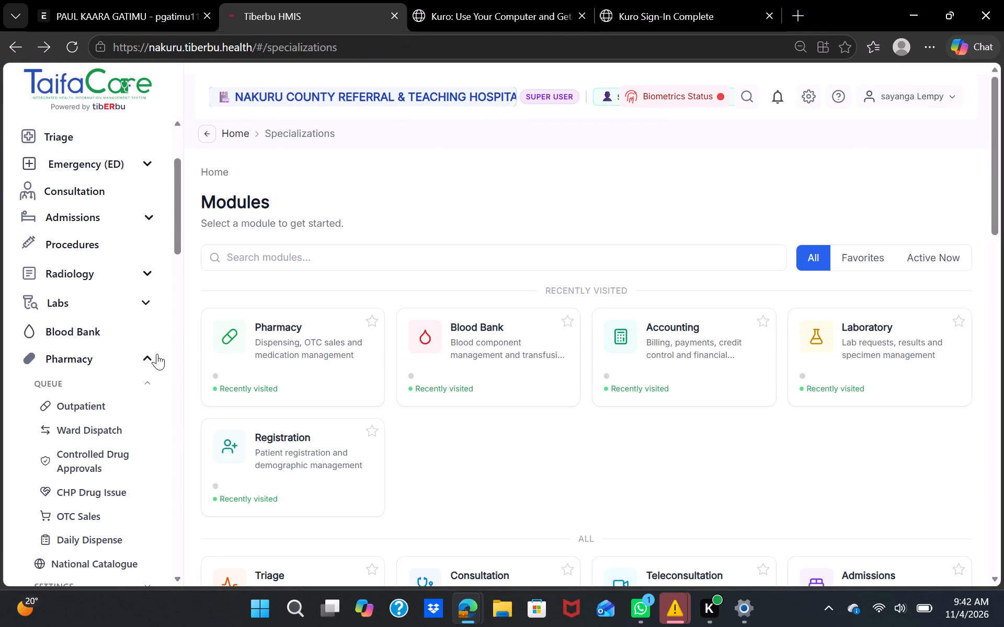
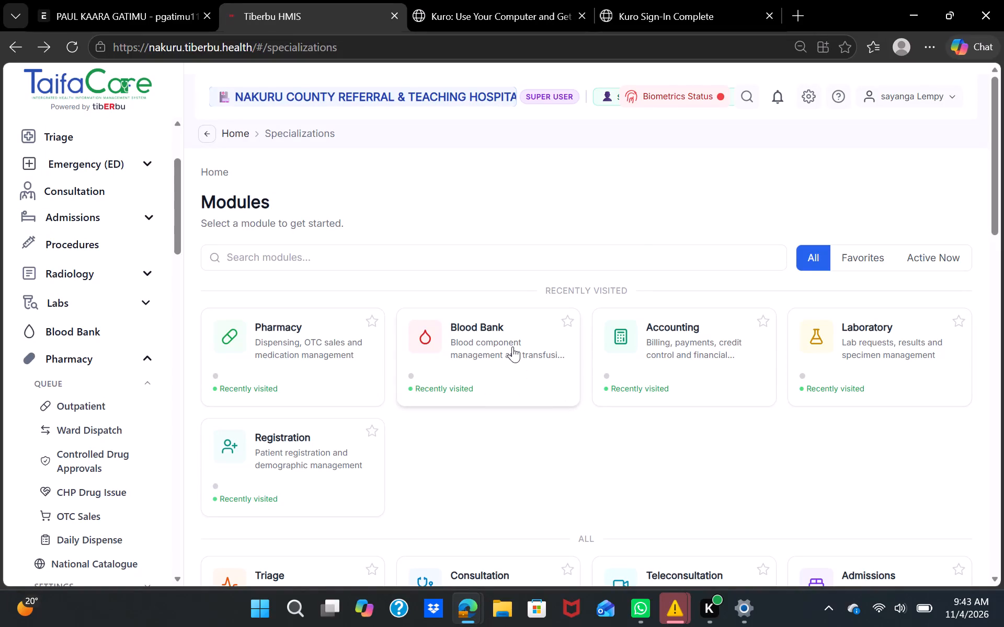
# Open the Blood Bank module and view its Add Blood Product form, closing it without adding a product.
pyautogui.click(511, 349)
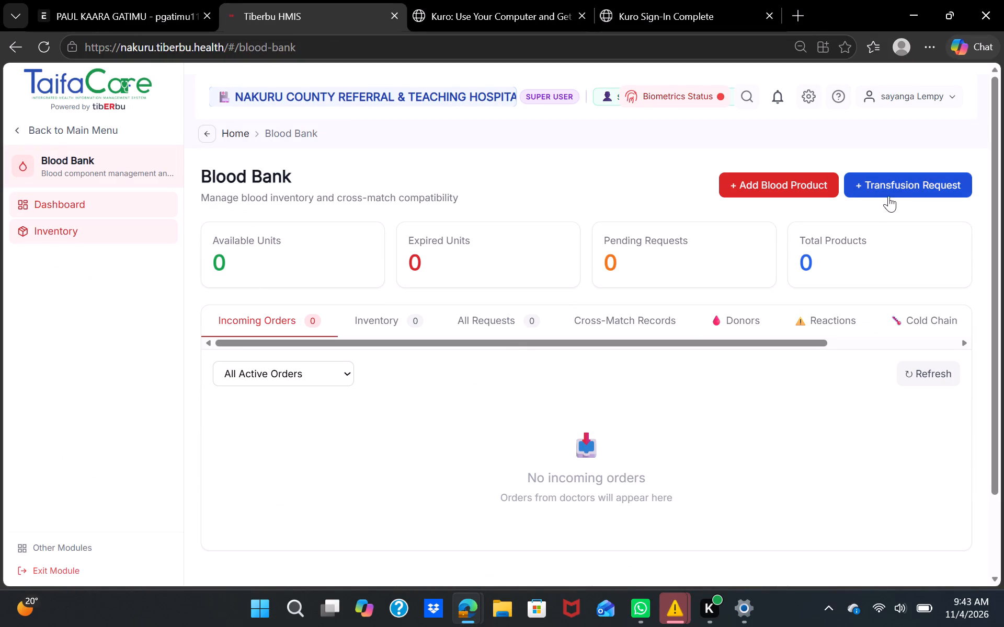
pyautogui.click(781, 181)
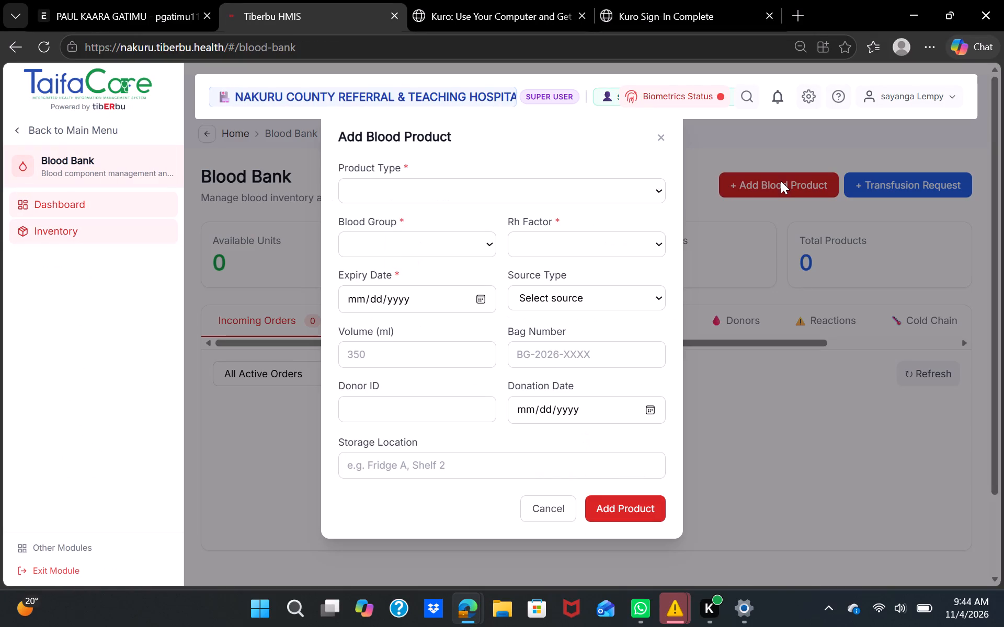
pyautogui.click(554, 510)
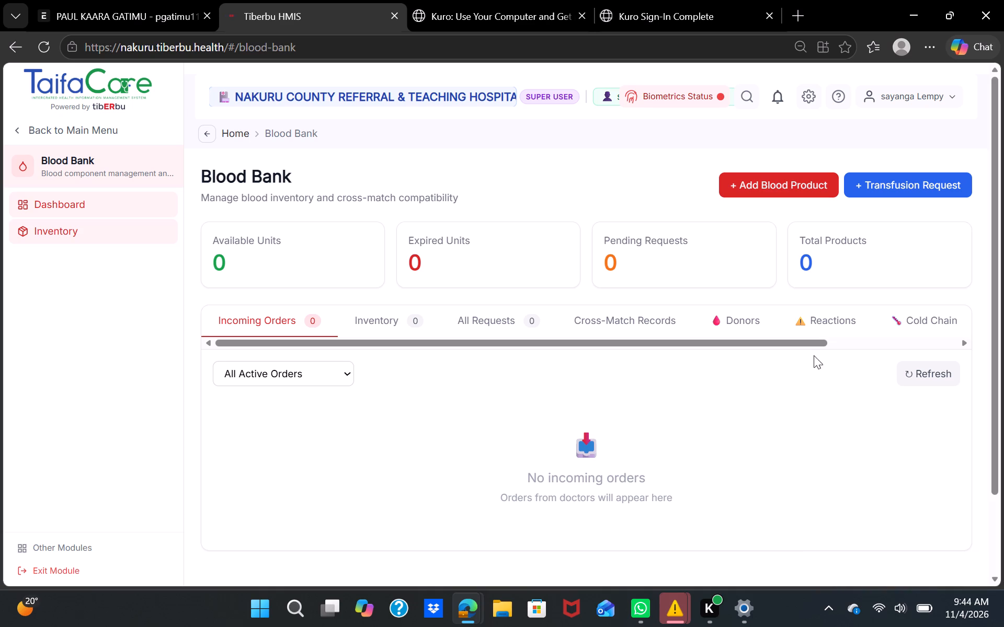
# In the Nakuru user administration site, clear the user list's old filter, filter by the nurse's username, and open her disabled account.
pyautogui.click(153, 14)
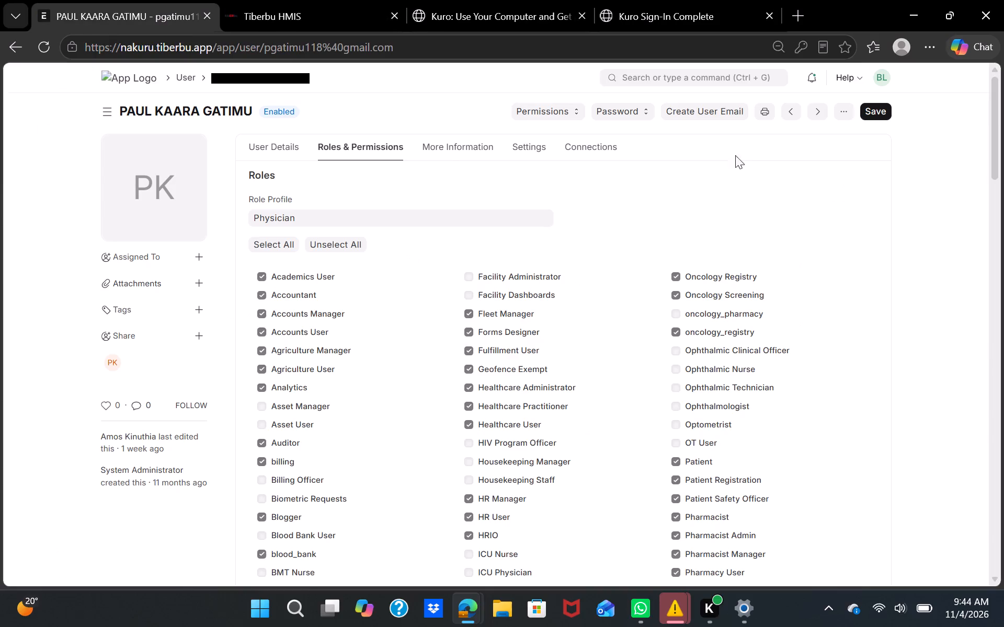
pyautogui.click(651, 73)
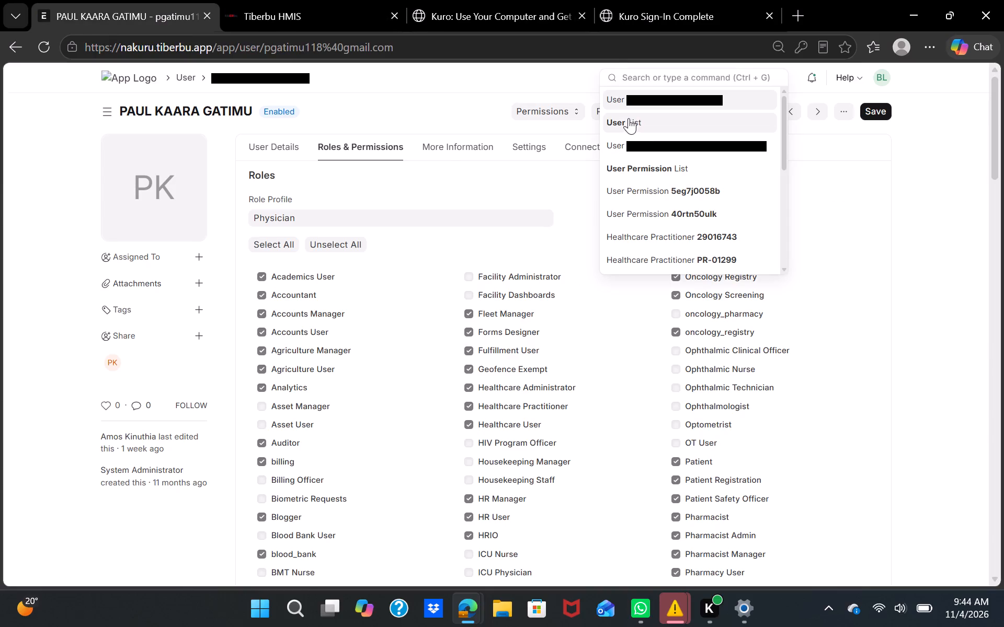
pyautogui.click(627, 118)
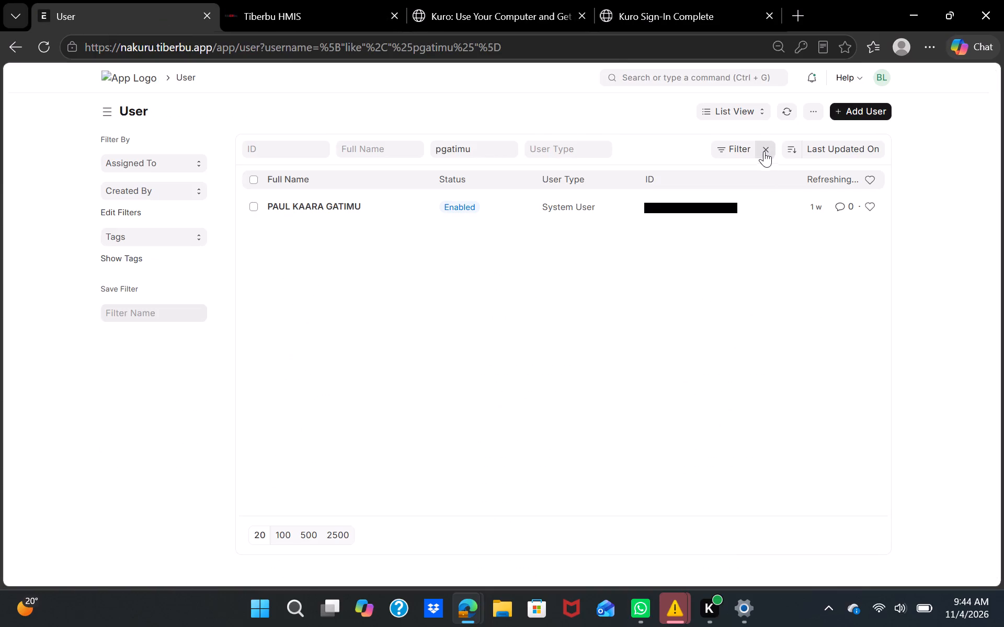
pyautogui.click(764, 150)
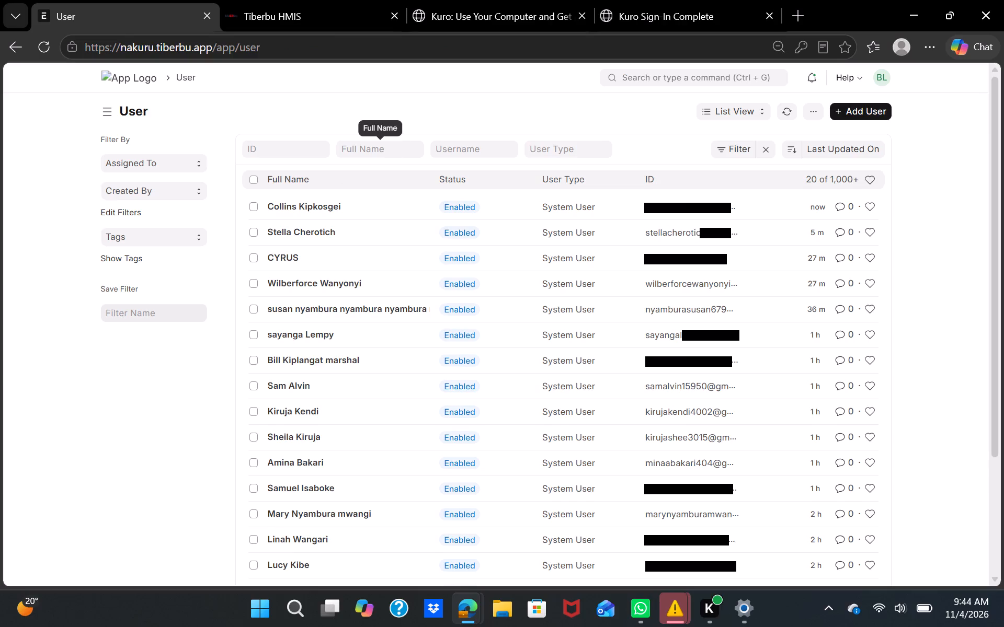
pyautogui.click(460, 142)
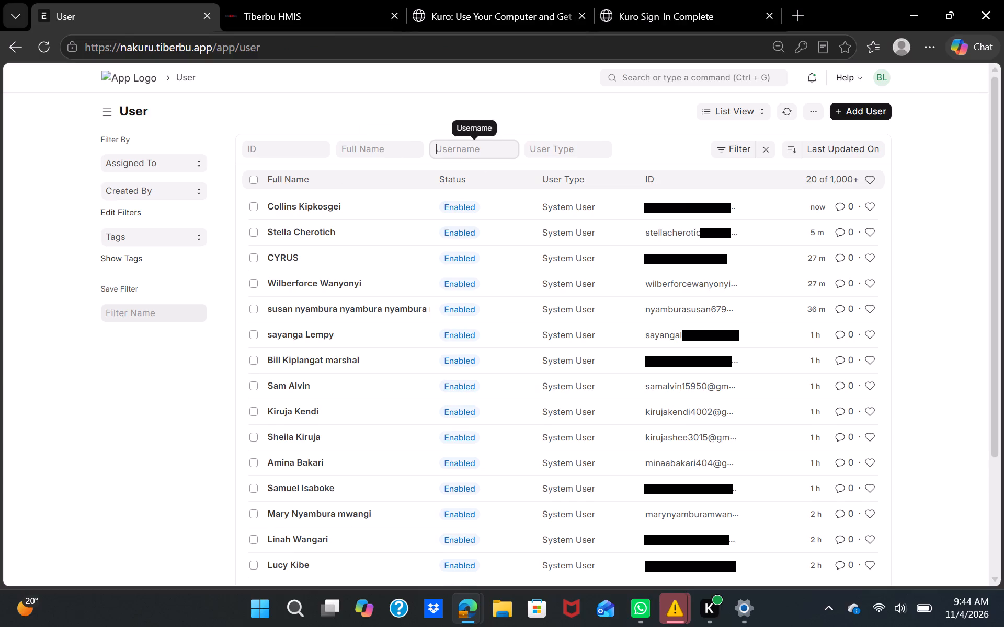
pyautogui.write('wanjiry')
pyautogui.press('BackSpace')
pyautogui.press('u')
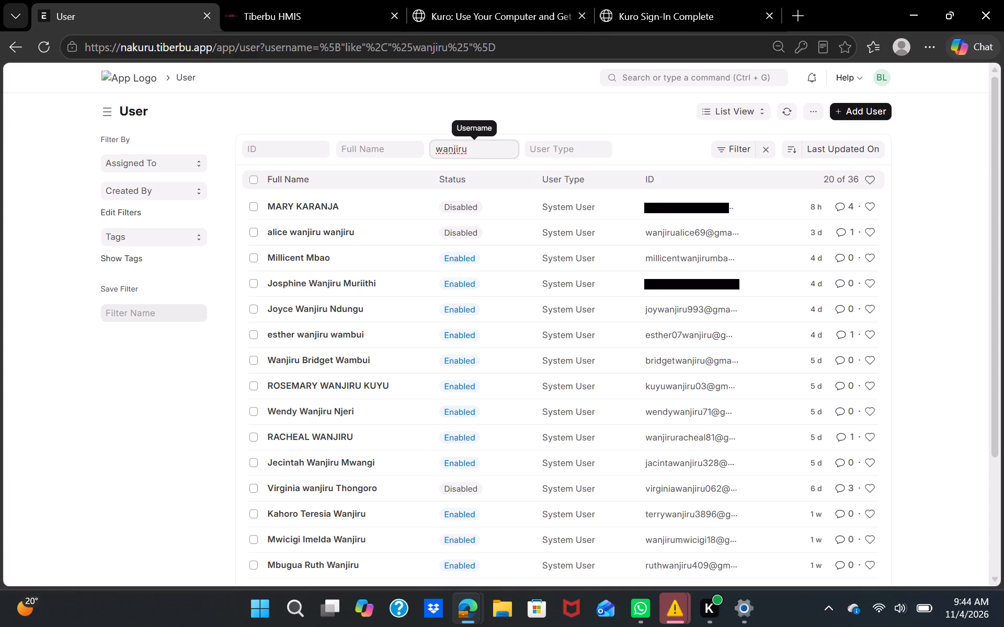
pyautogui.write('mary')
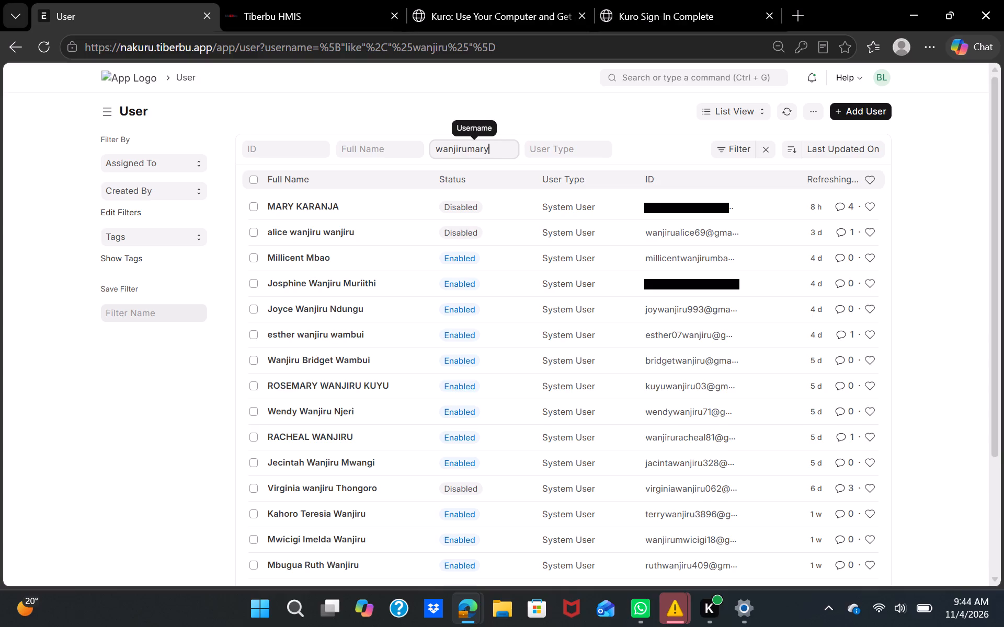
pyautogui.click(412, 205)
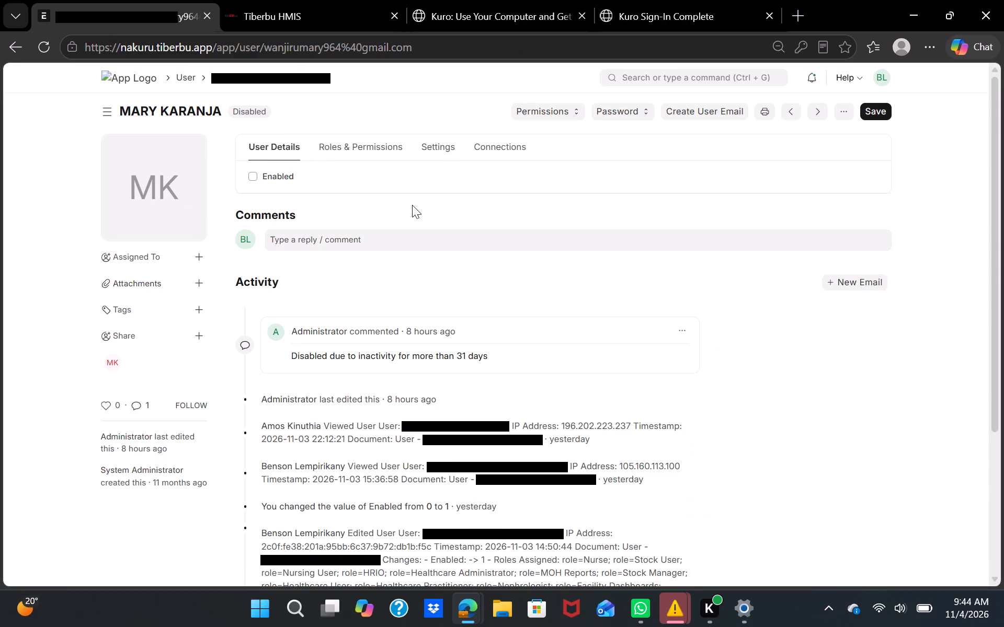
# Enable the nurse's user account, save it, and dismiss the resulting message.
pyautogui.click(253, 174)
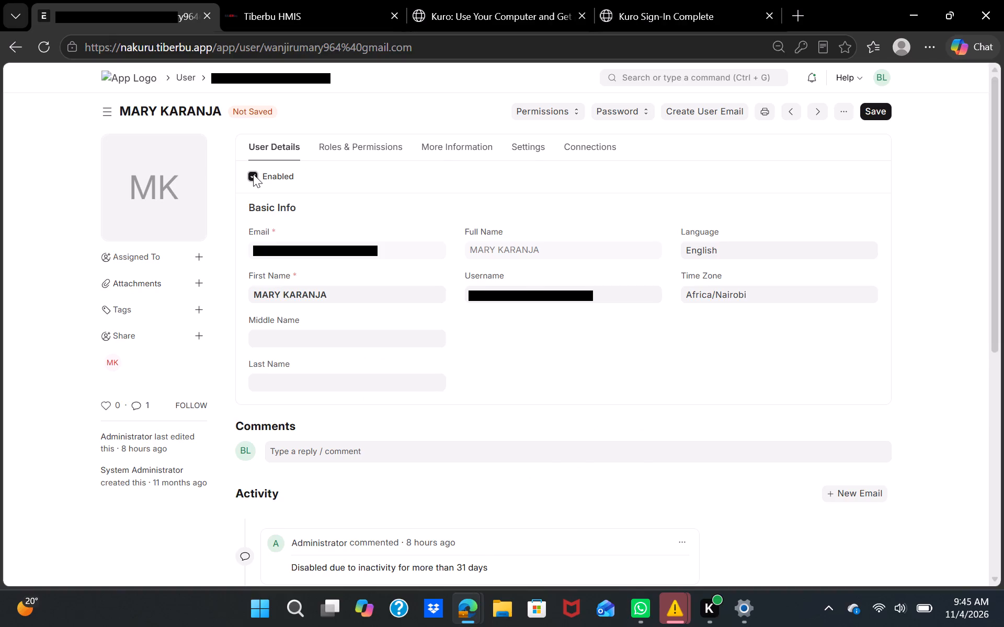
pyautogui.click(877, 113)
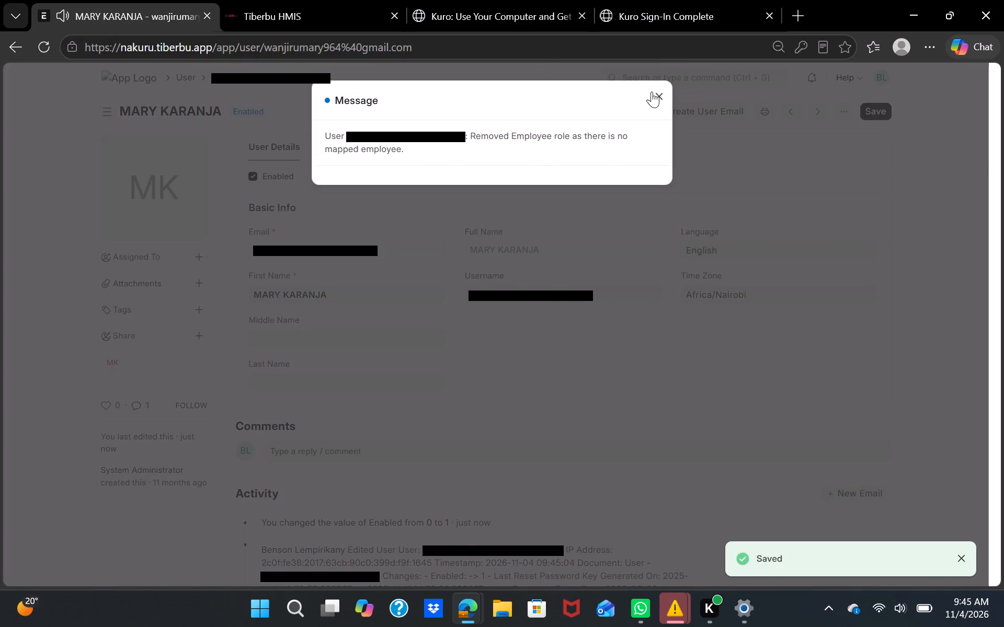
pyautogui.click(654, 92)
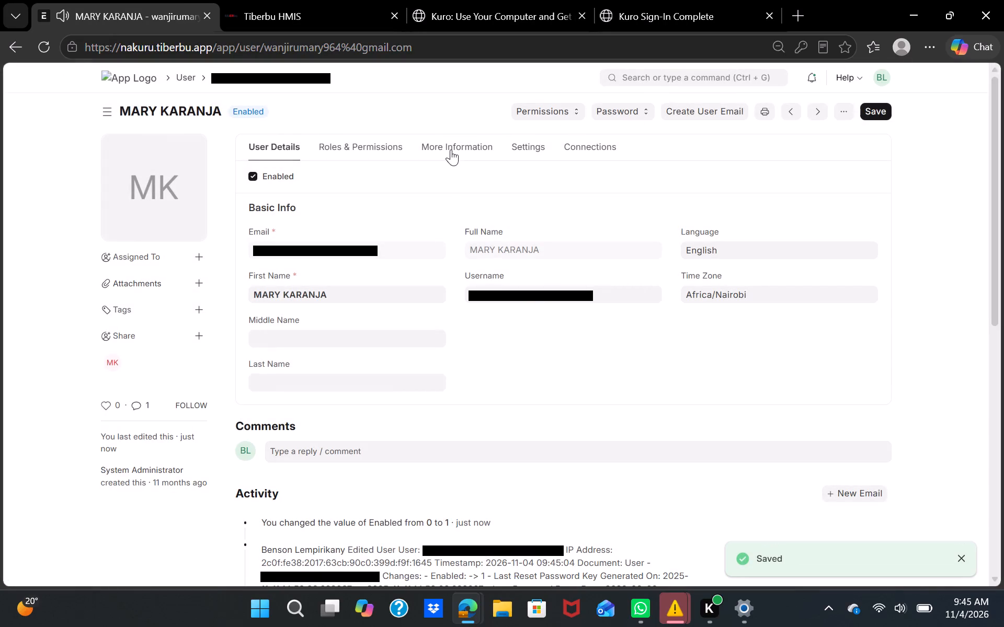
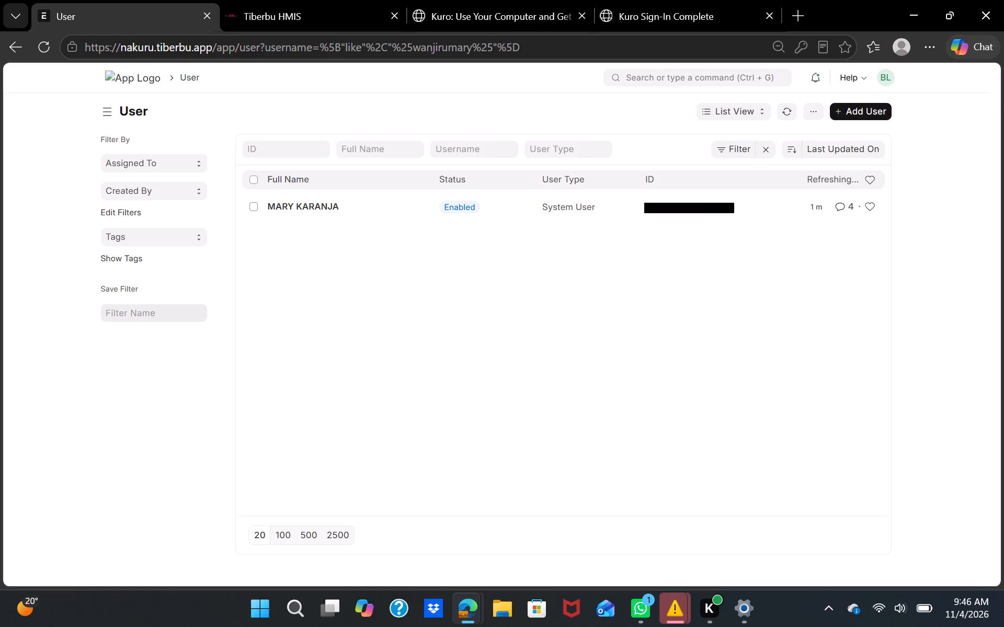
# Filter the user list by the copied username of the next disabled user and open that account.
pyautogui.click(459, 150)
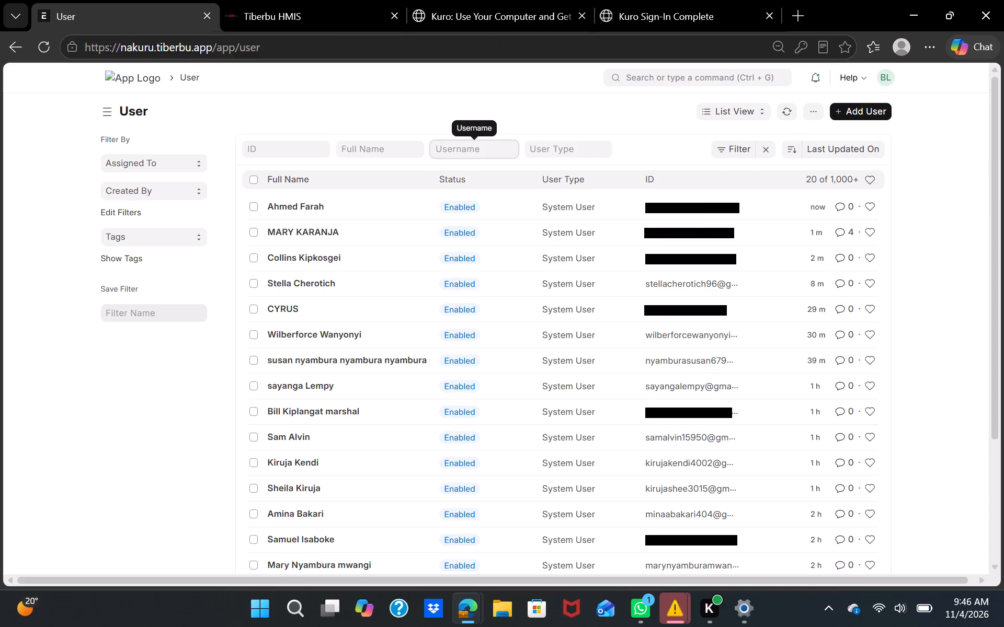
pyautogui.hotkey('ctrl', 'v')
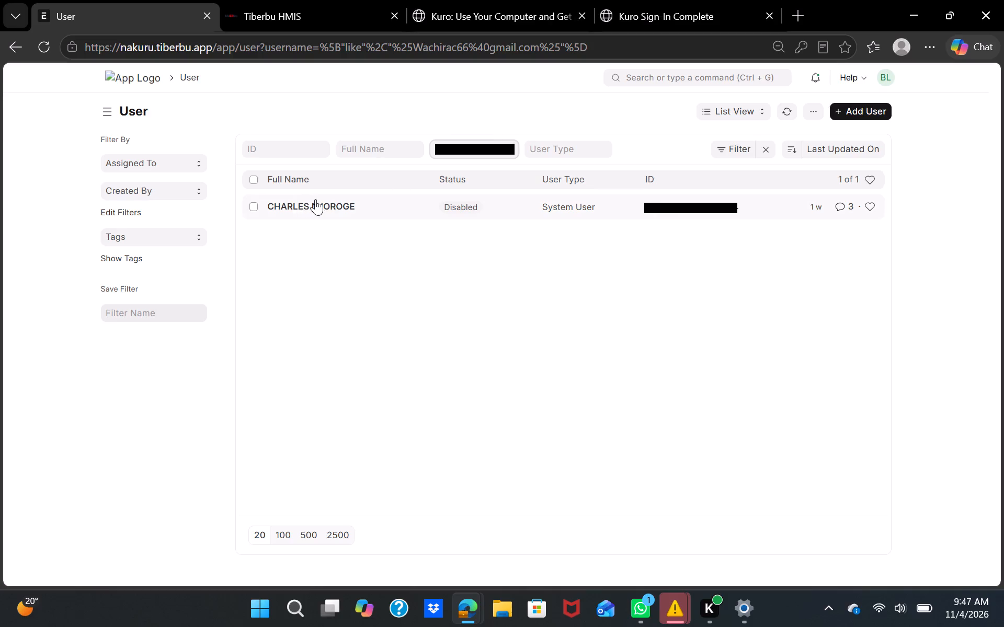
pyautogui.click(393, 205)
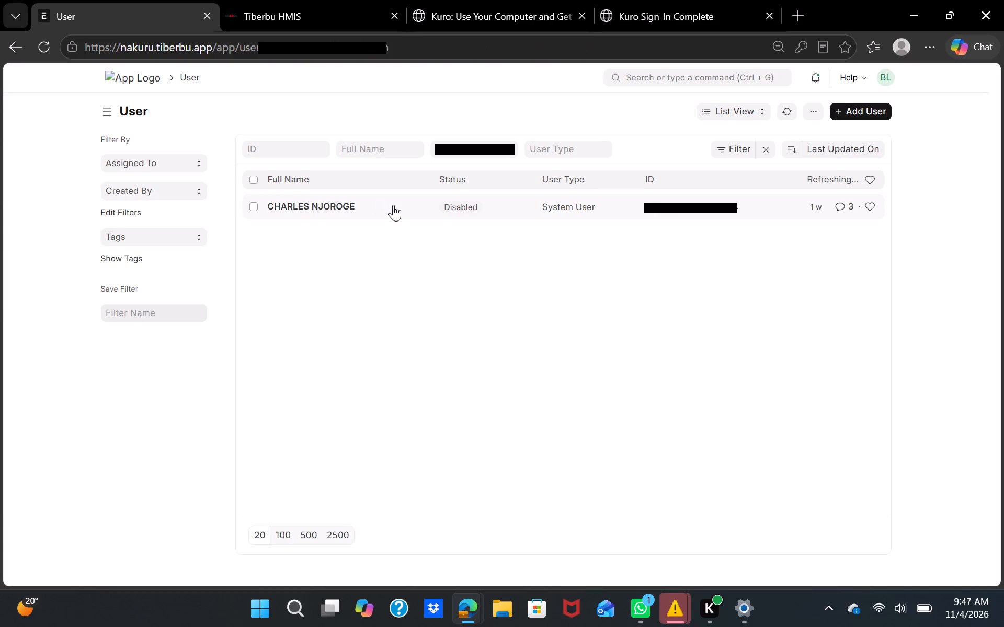
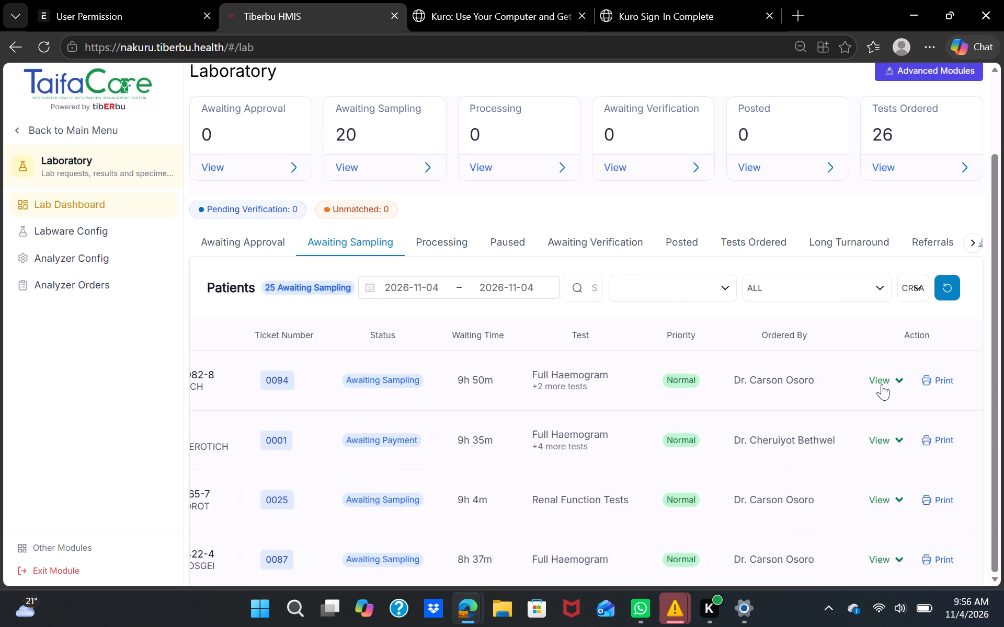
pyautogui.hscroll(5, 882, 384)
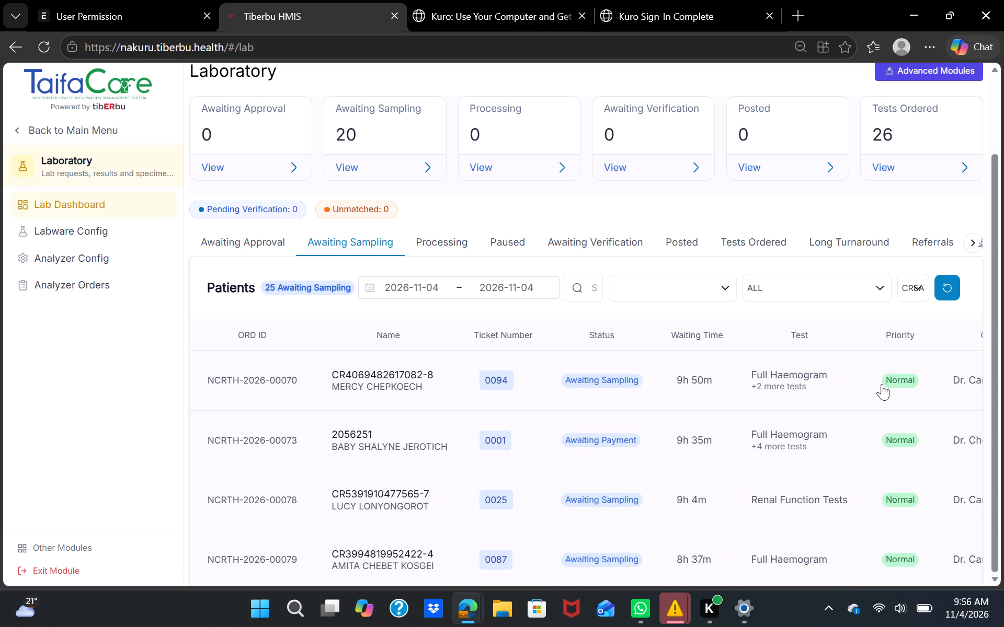
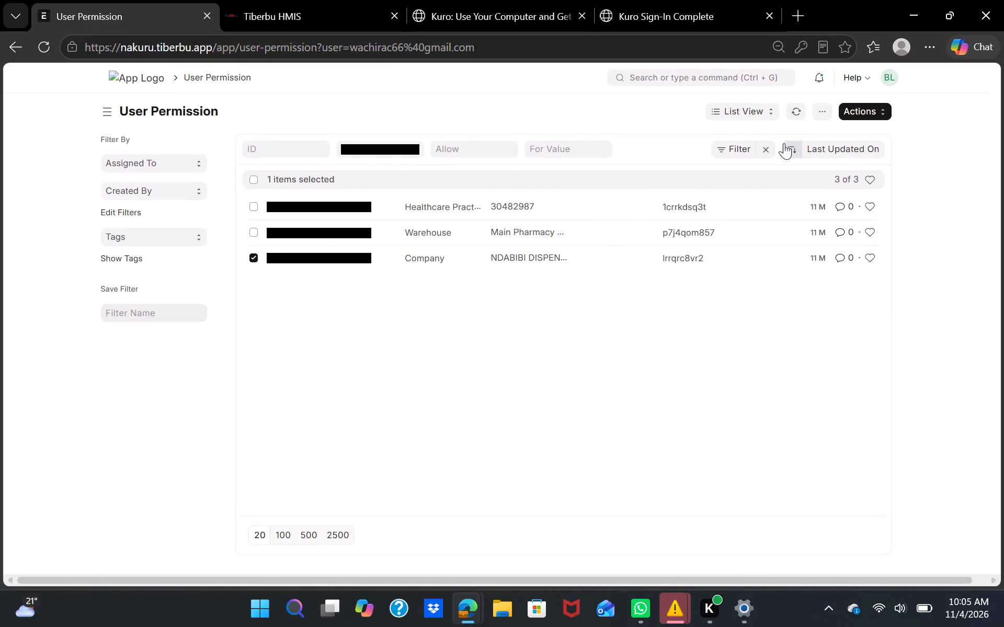
# Clear all filters from the User Permission list so that it covers every user's permissions.
pyautogui.click(763, 153)
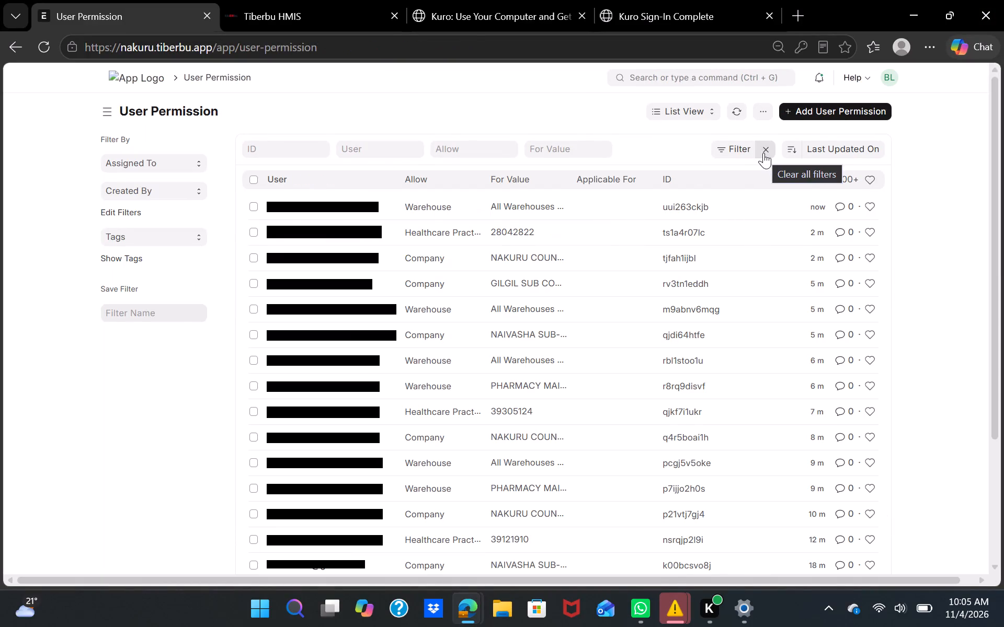
pyautogui.click(769, 150)
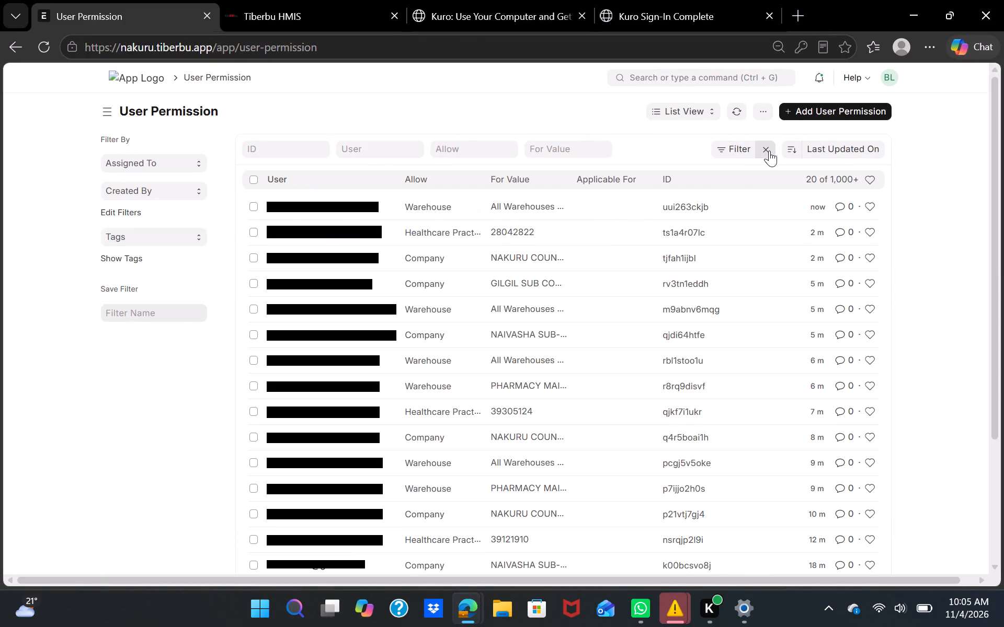
pyautogui.click(768, 148)
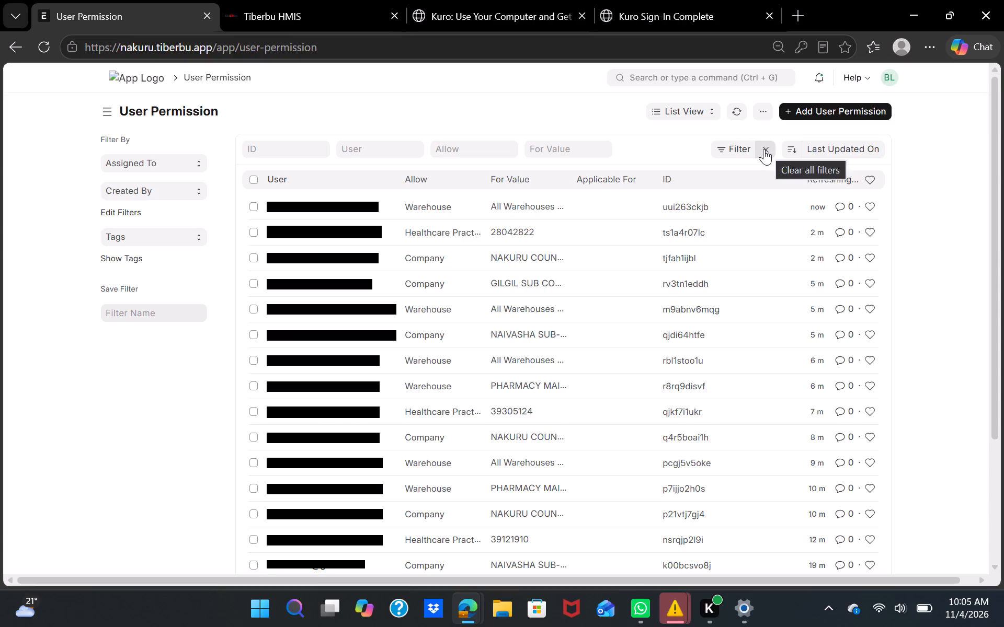
pyautogui.click(763, 149)
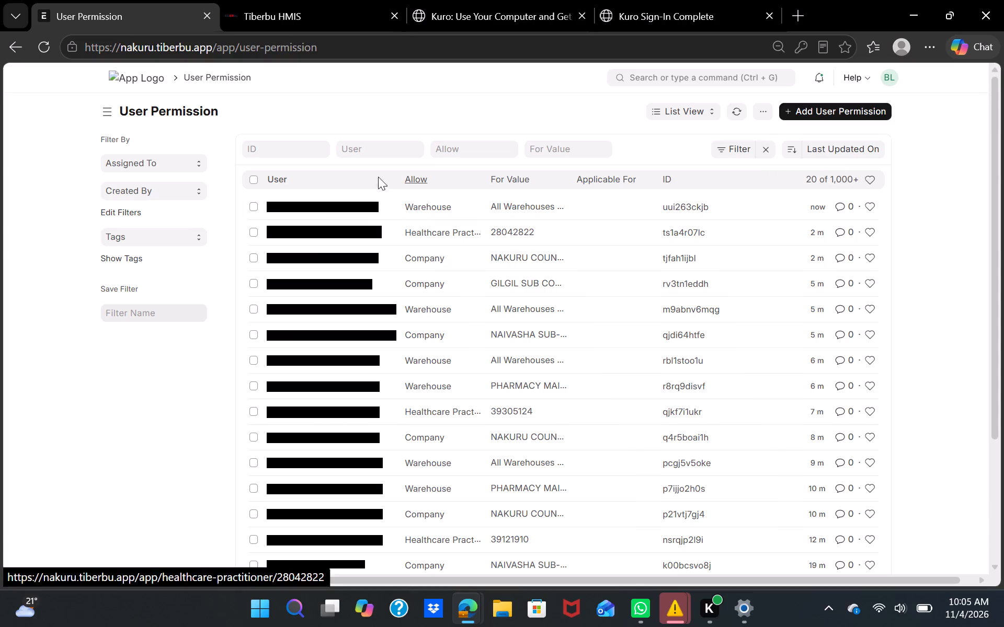